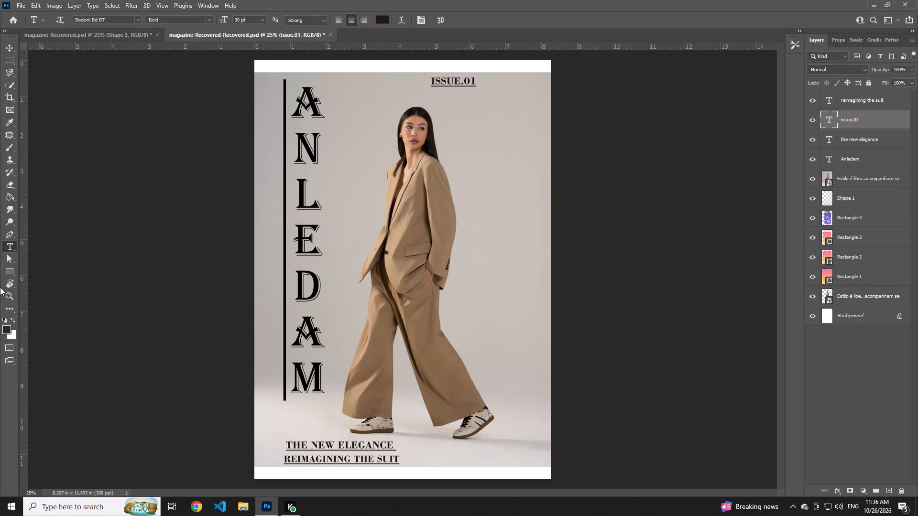
# Add the text line "edition by ashvin" directly below the ISSUE.01 heading on the magazine cover.
pyautogui.click(9, 245)
pyautogui.click(454, 106)
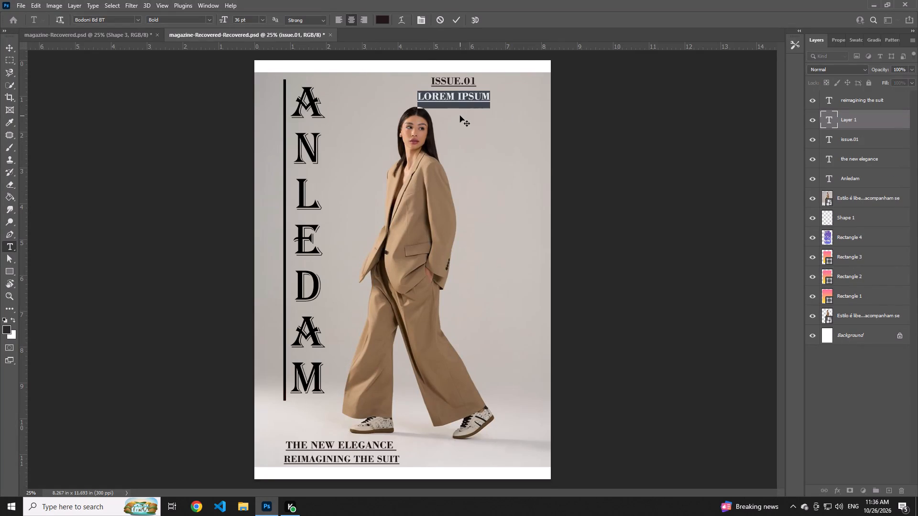
pyautogui.press('s')
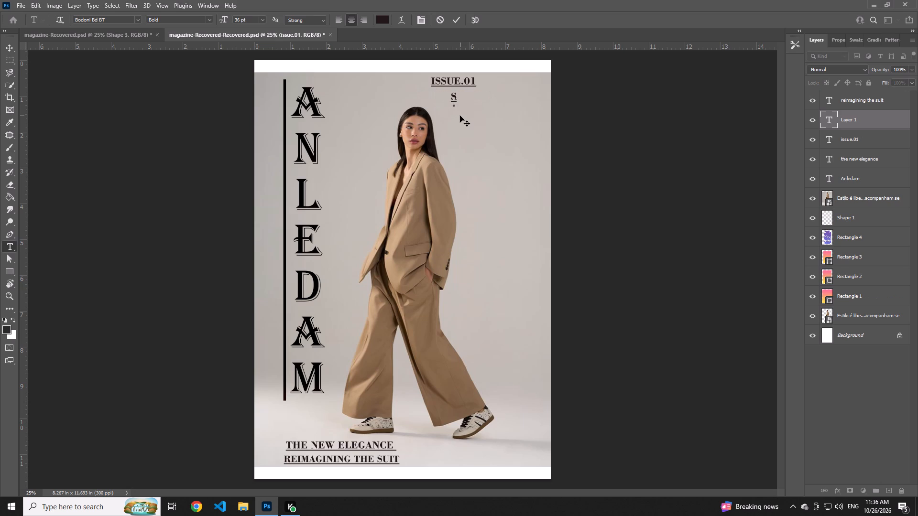
pyautogui.press('BackSpace')
pyautogui.write('edition')
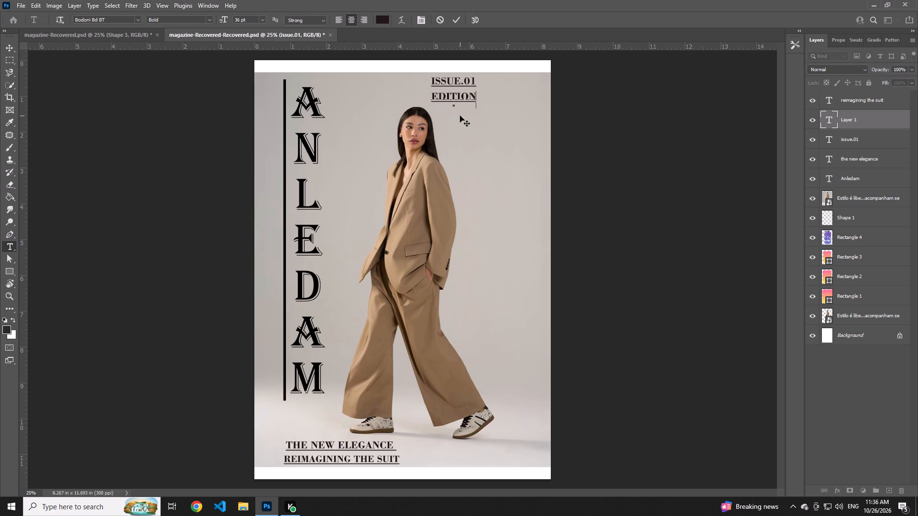
pyautogui.press('space')
pyautogui.write('by ashvin')
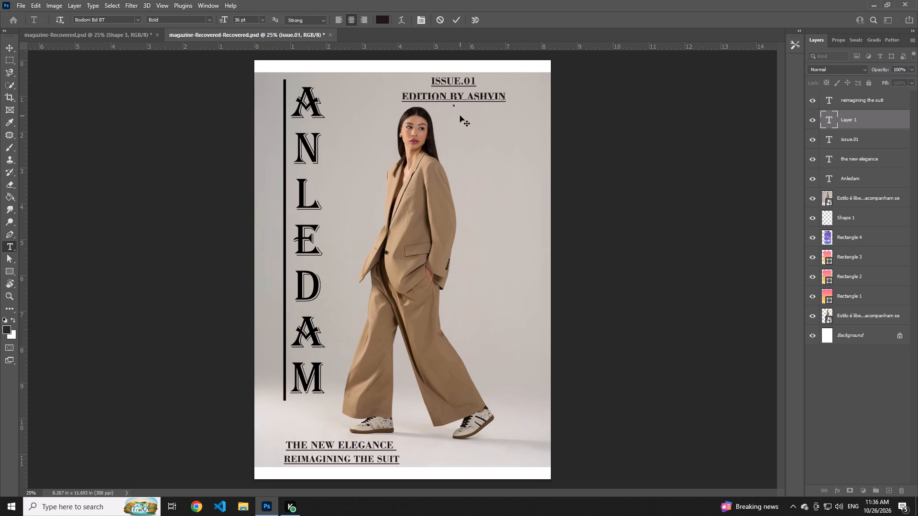
pyautogui.press('space')
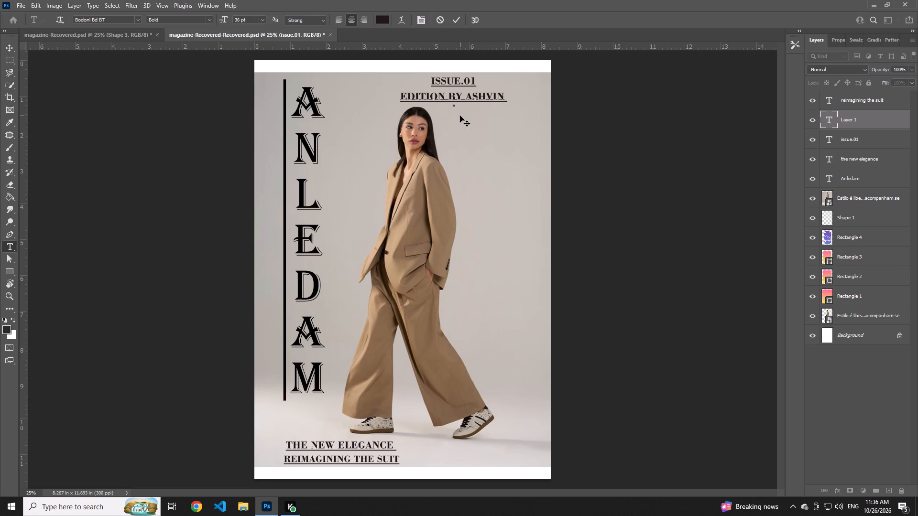
pyautogui.press('space')
pyautogui.press('space')
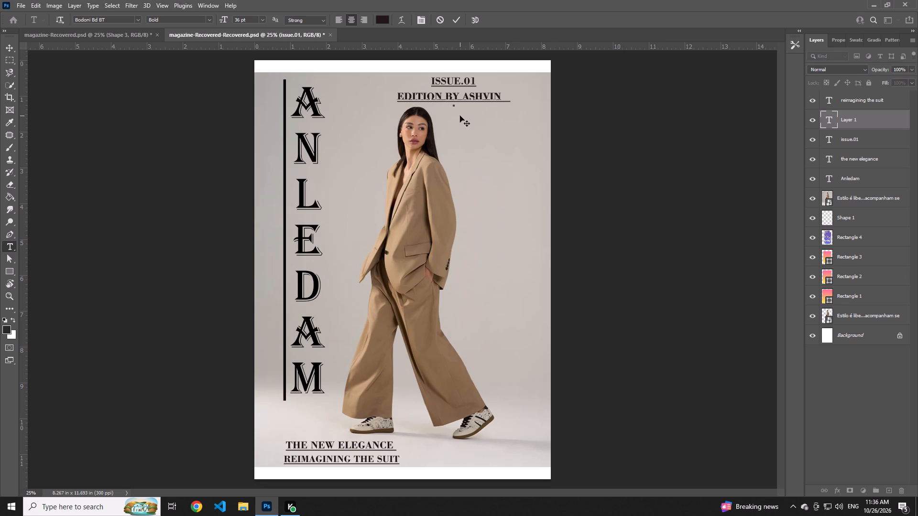
pyautogui.press('BackSpace')
pyautogui.press('BackSpace')
pyautogui.press('BackSpace')
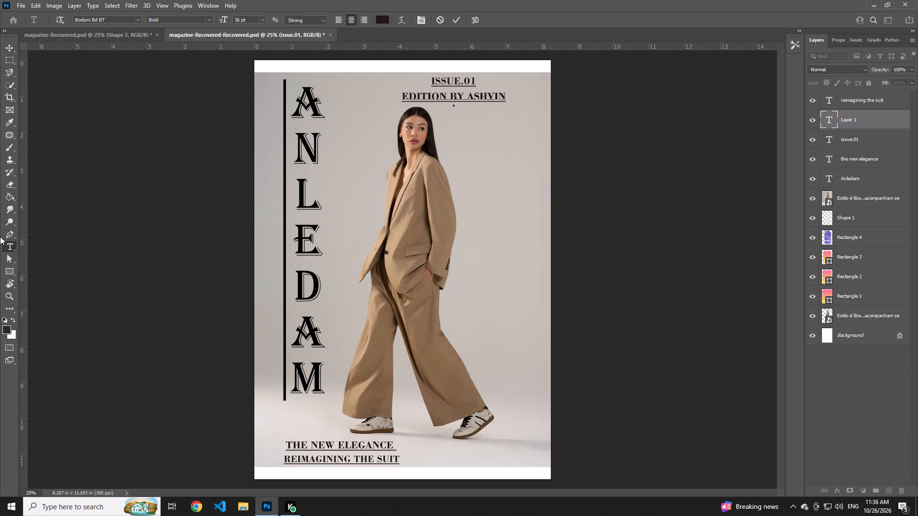
pyautogui.click(5, 258)
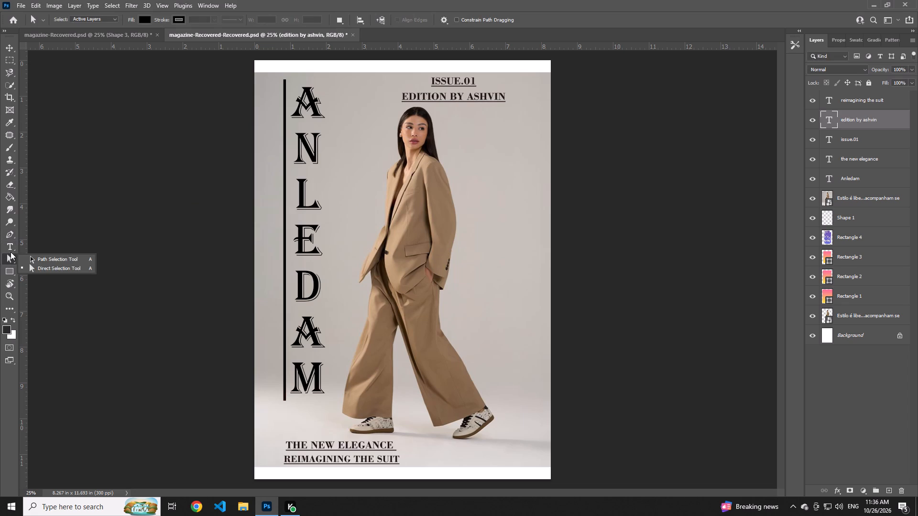
# Add a separate text layer reading "2026" just below the "EDITION BY ASHVIN" line.
pyautogui.click(11, 245)
pyautogui.click(466, 119)
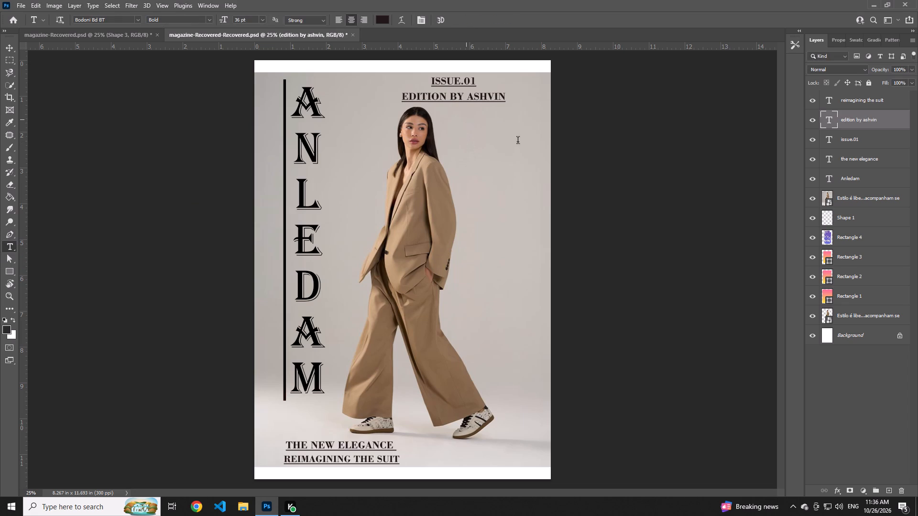
pyautogui.write('2026')
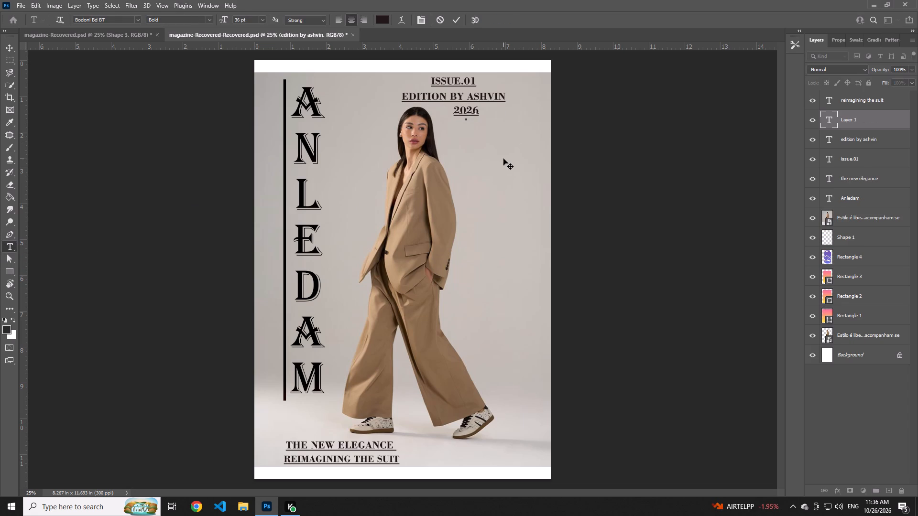
pyautogui.doubleClick(448, 82)
pyautogui.hotkey('ctrl', 't')
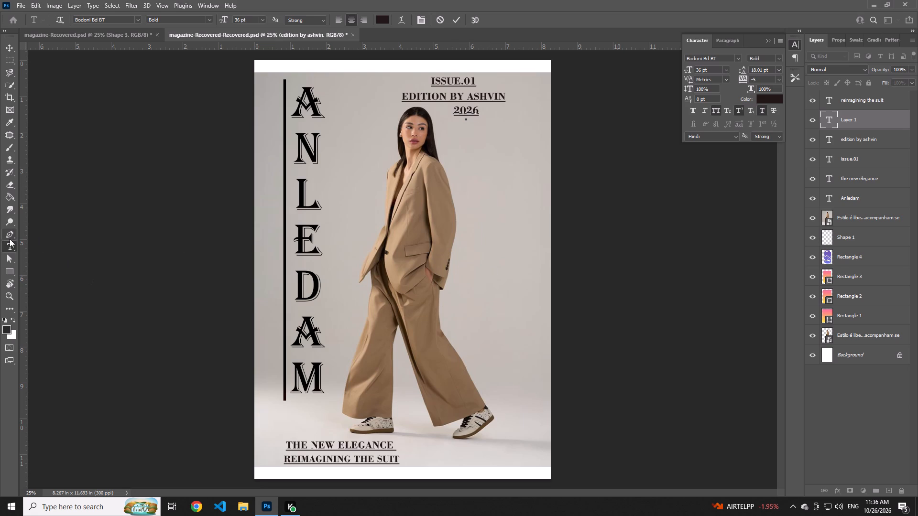
pyautogui.click(9, 258)
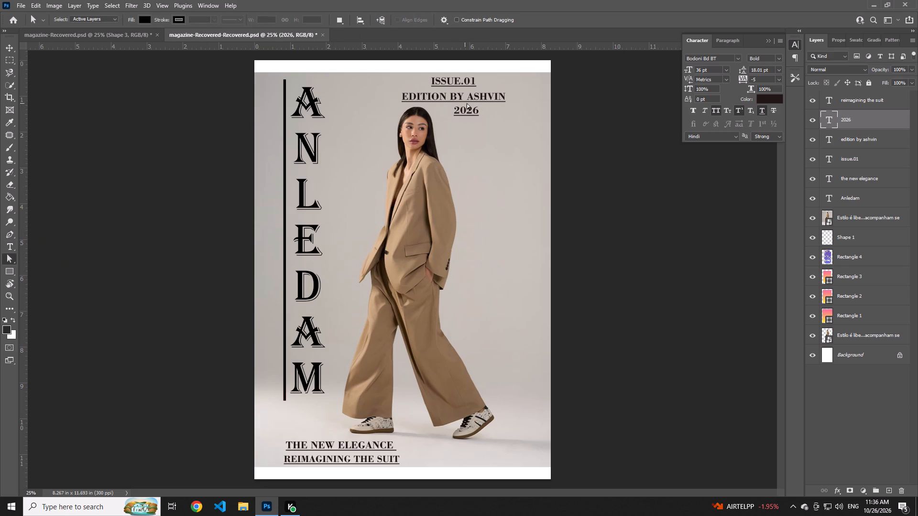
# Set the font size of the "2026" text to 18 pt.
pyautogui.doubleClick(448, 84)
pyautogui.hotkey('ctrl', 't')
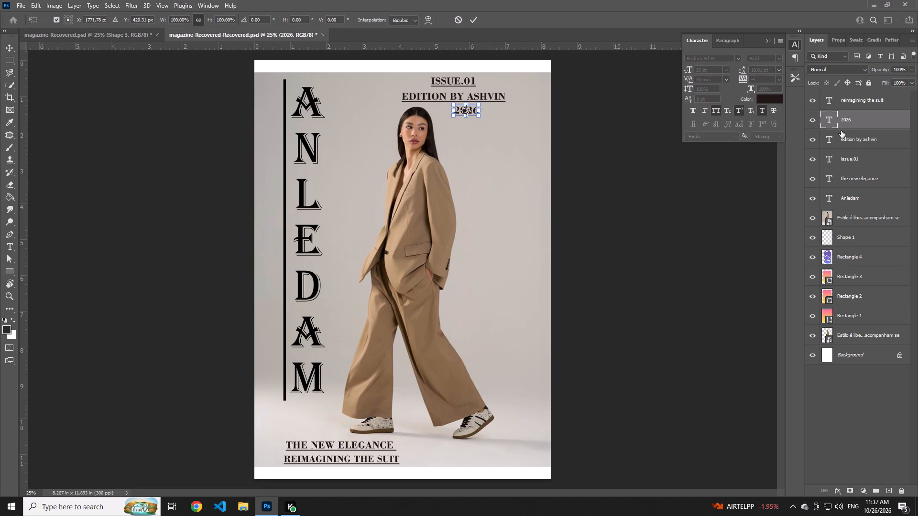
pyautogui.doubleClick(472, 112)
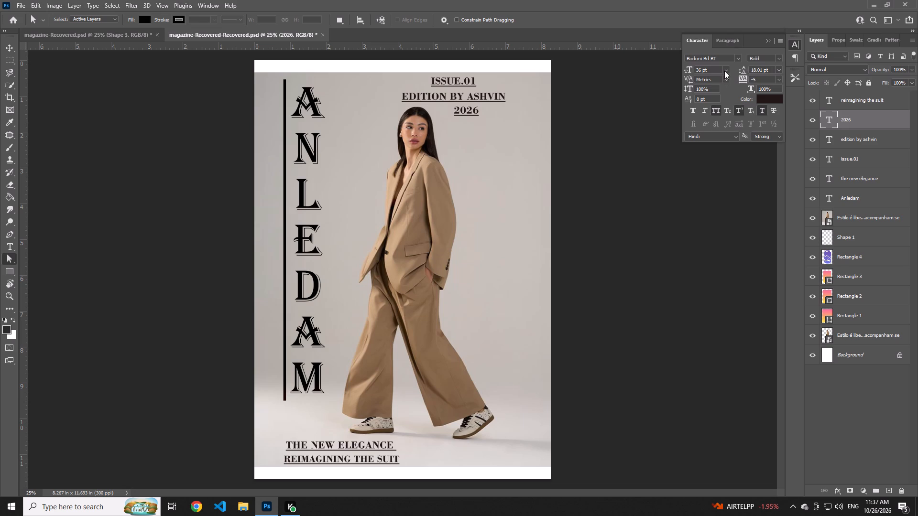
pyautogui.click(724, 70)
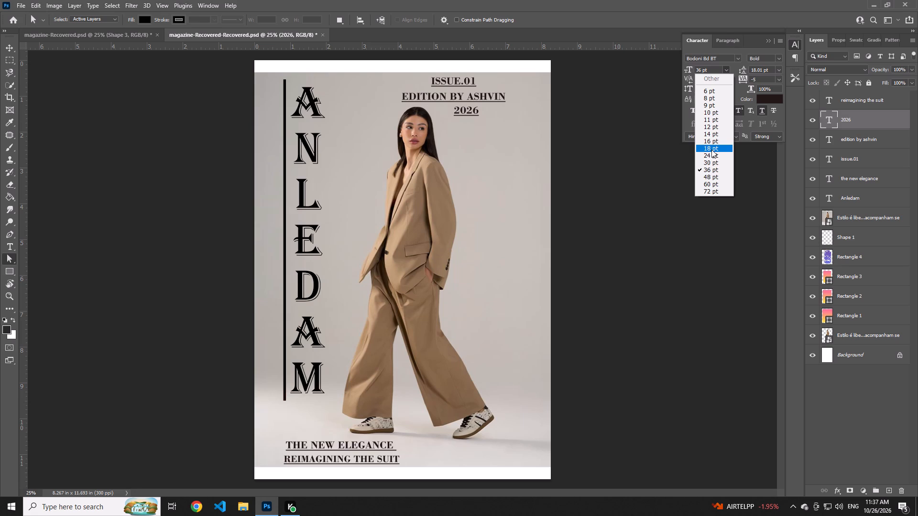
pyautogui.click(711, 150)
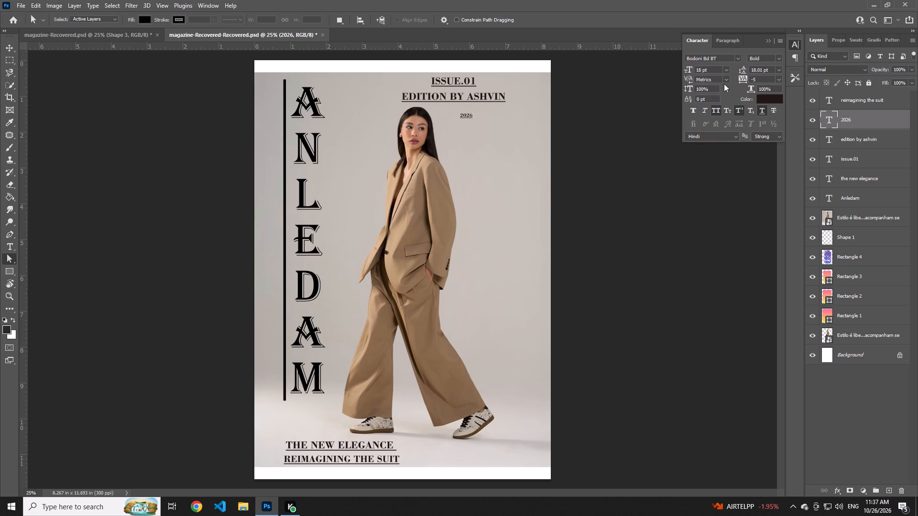
# Set the font size of the "2026" text to 24 pt.
pyautogui.click(725, 68)
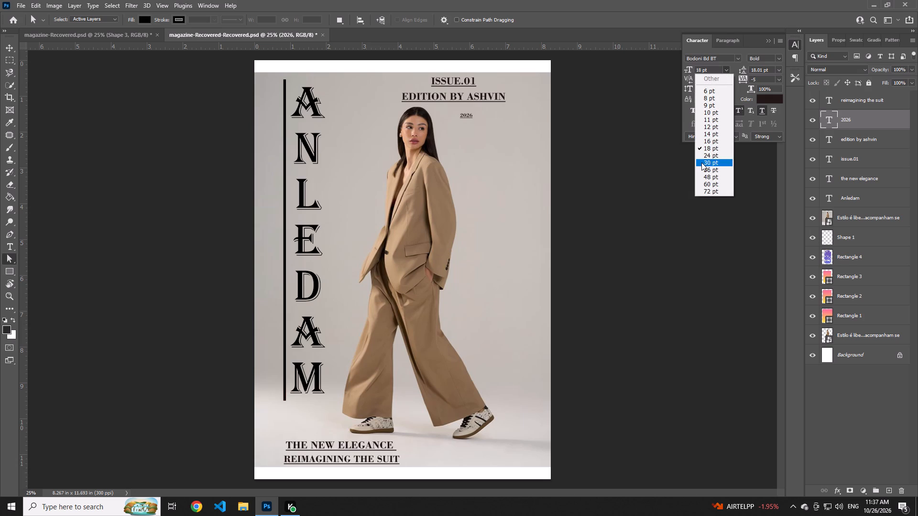
pyautogui.click(709, 154)
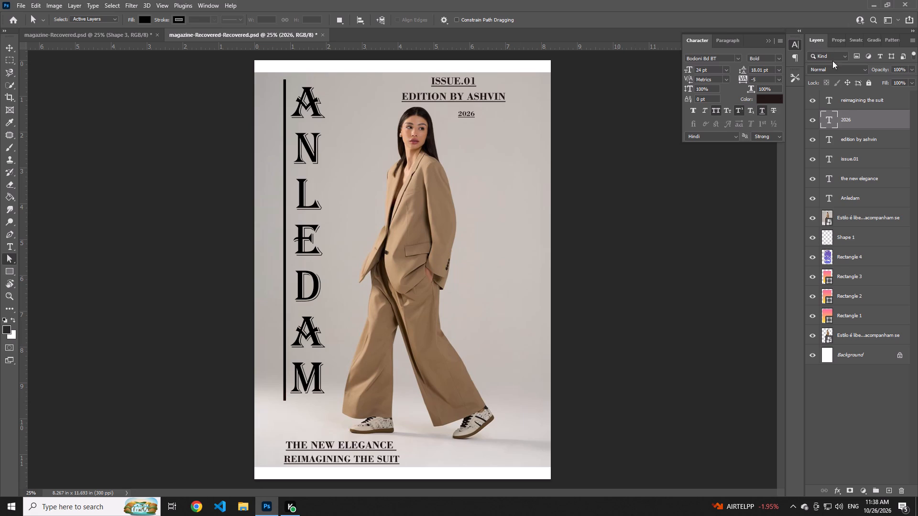
# Set the font size of the "edition by ashvin" text layer to 24 pt.
pyautogui.click(849, 139)
pyautogui.doubleClick(462, 97)
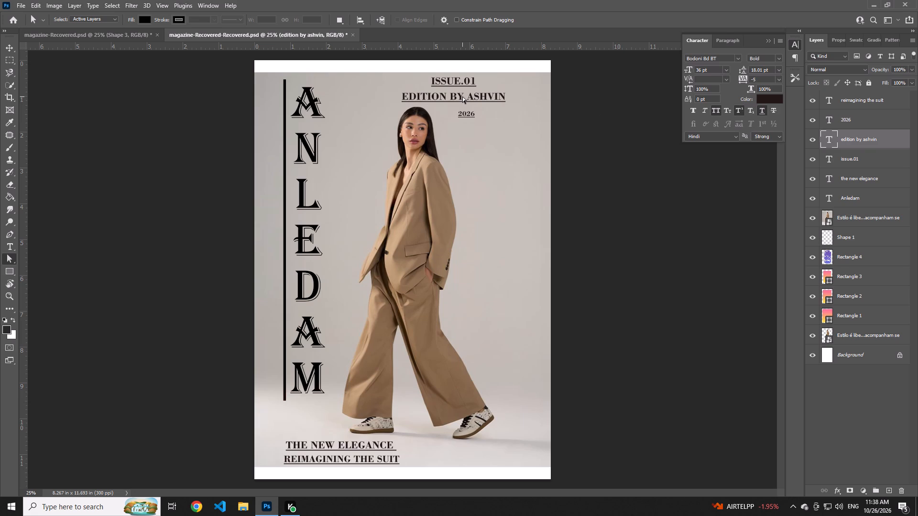
pyautogui.hotkey('ctrl', 't')
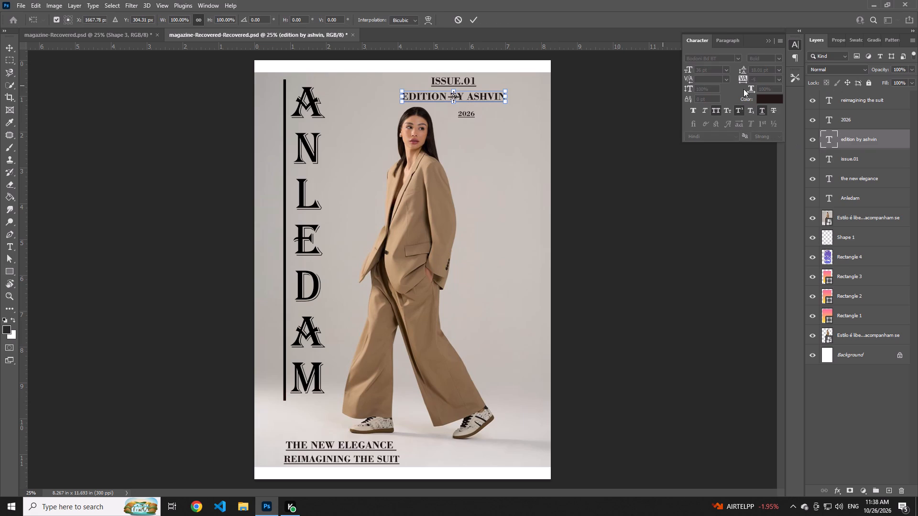
pyautogui.click(471, 98)
pyautogui.doubleClick(471, 98)
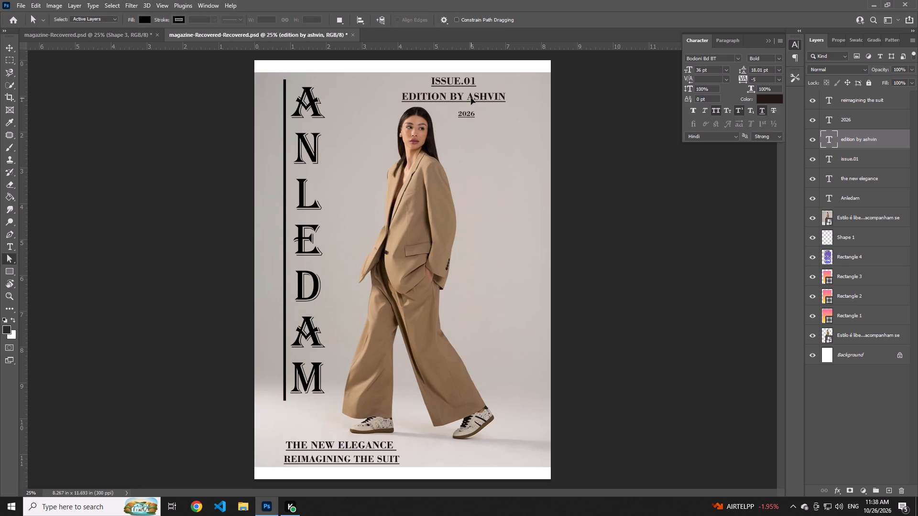
pyautogui.click(723, 69)
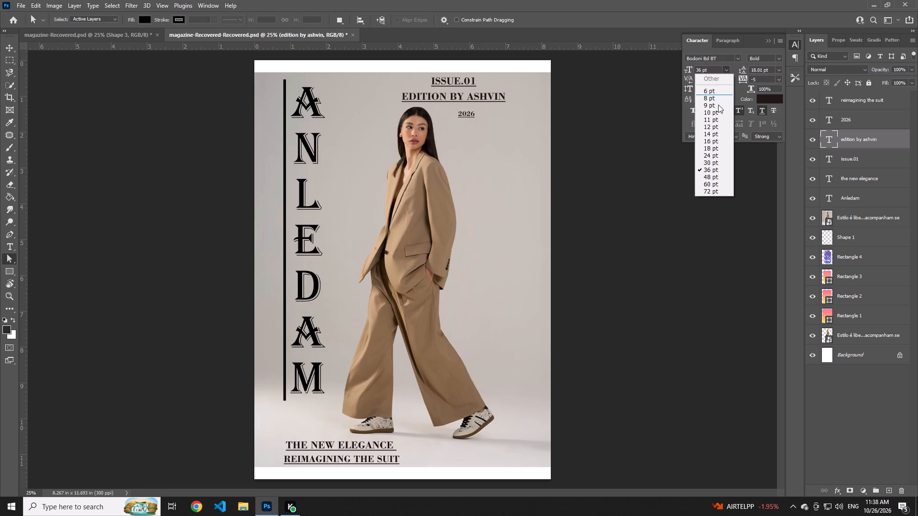
pyautogui.click(706, 155)
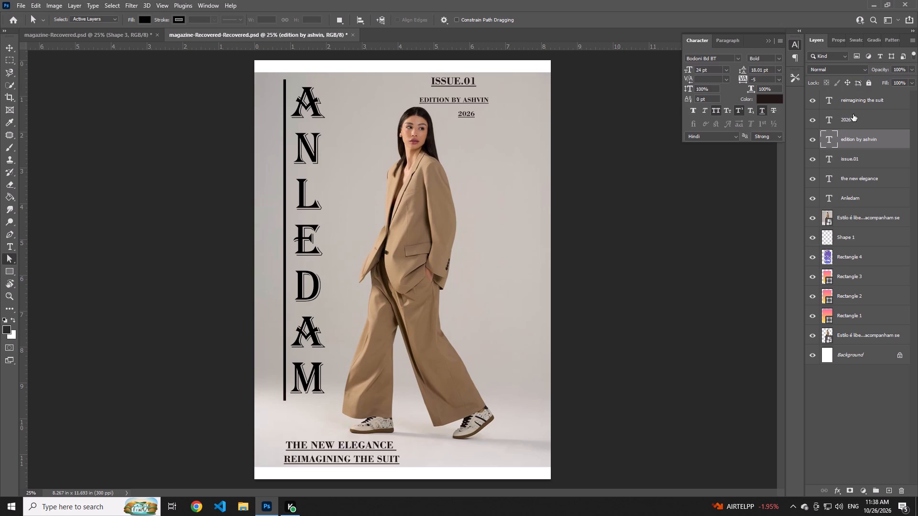
# Set the font size of the "issue.01" text layer to 24 pt.
pyautogui.click(849, 155)
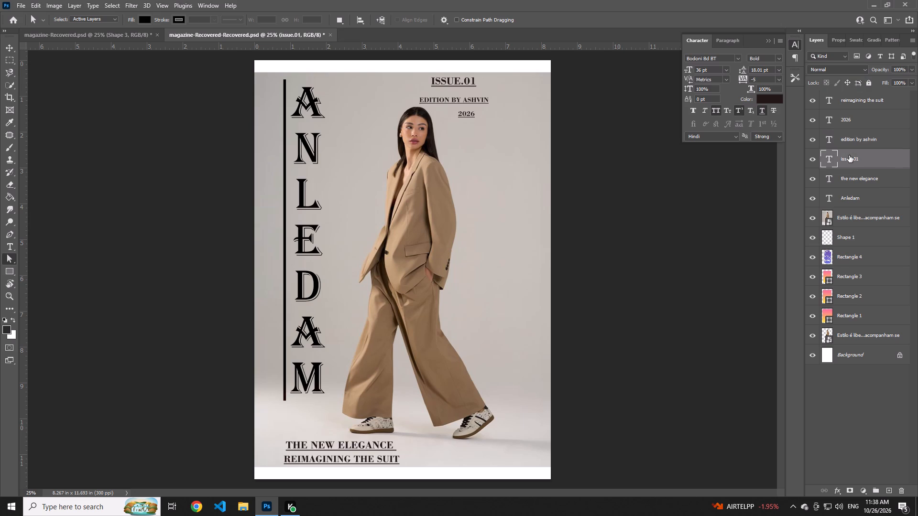
pyautogui.doubleClick(452, 79)
pyautogui.hotkey('ctrl', 't')
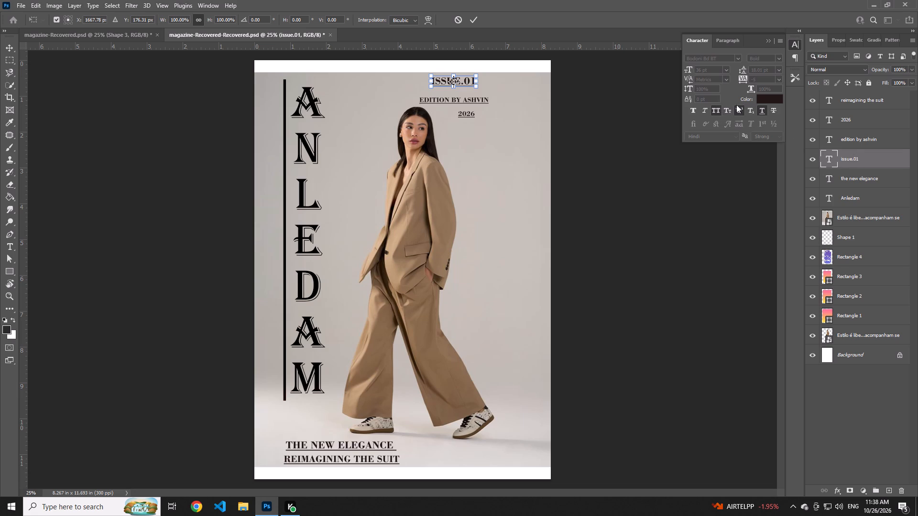
pyautogui.doubleClick(846, 159)
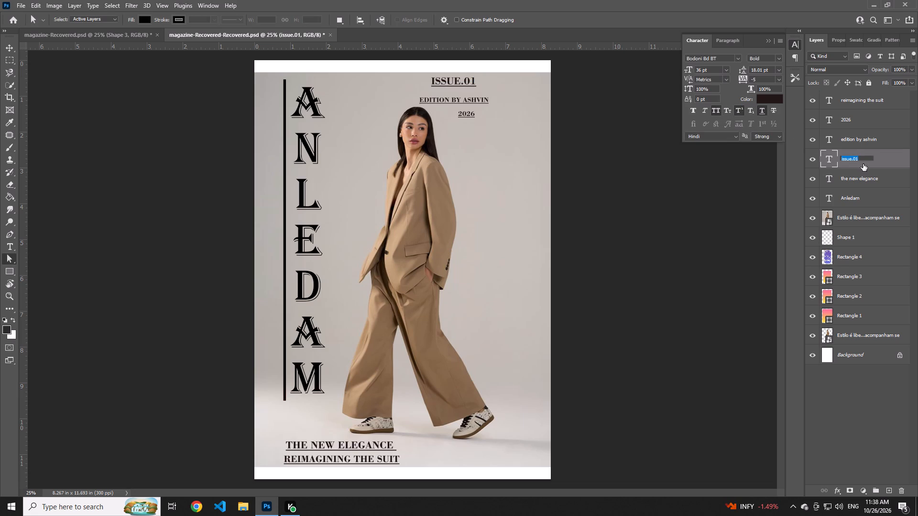
pyautogui.click(881, 164)
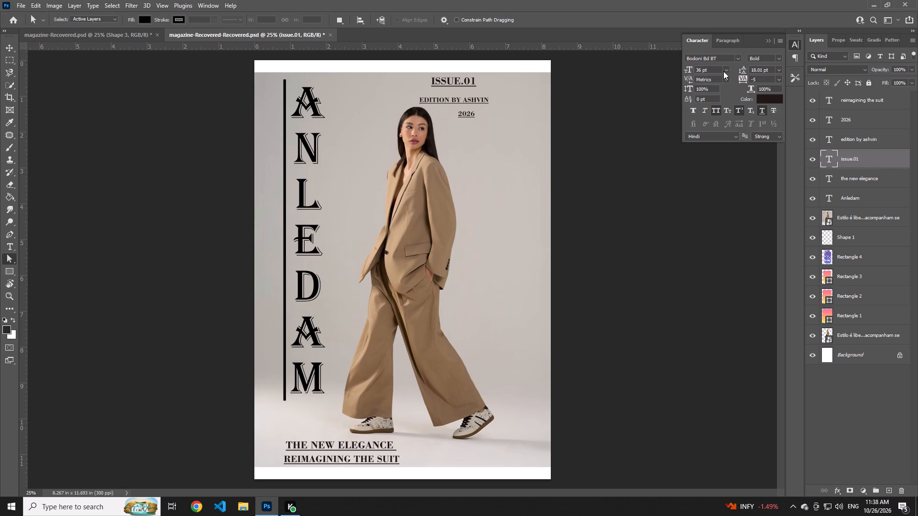
pyautogui.click(726, 71)
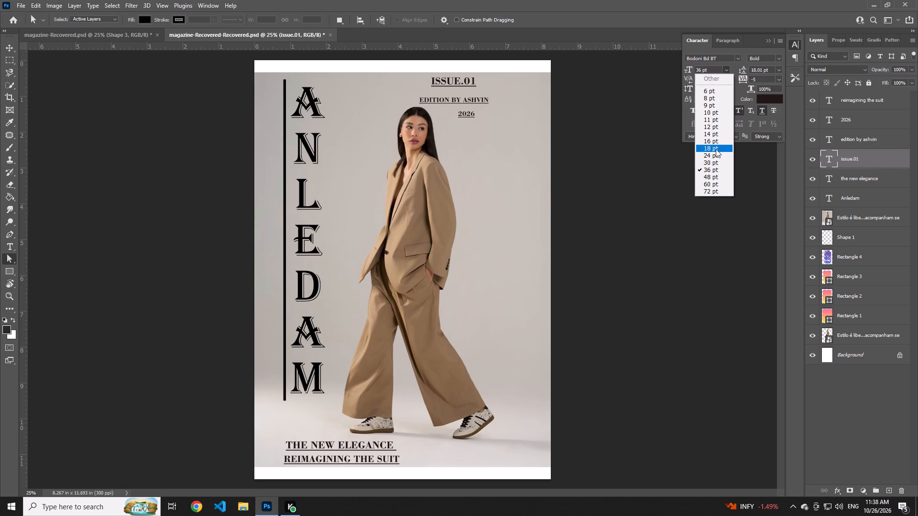
pyautogui.click(714, 155)
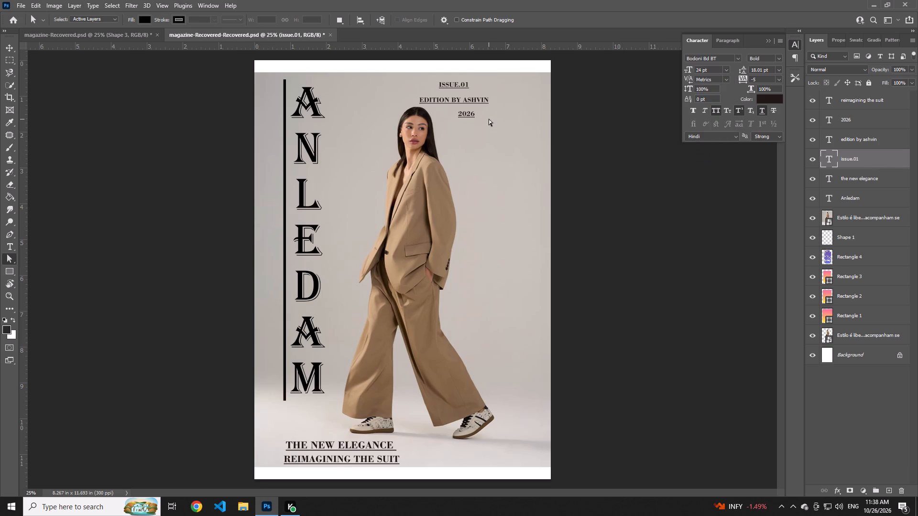
# Move the "issue.01" text up and slightly left so it sits just inside the photo's top edge.
pyautogui.click(9, 258)
pyautogui.click(454, 81)
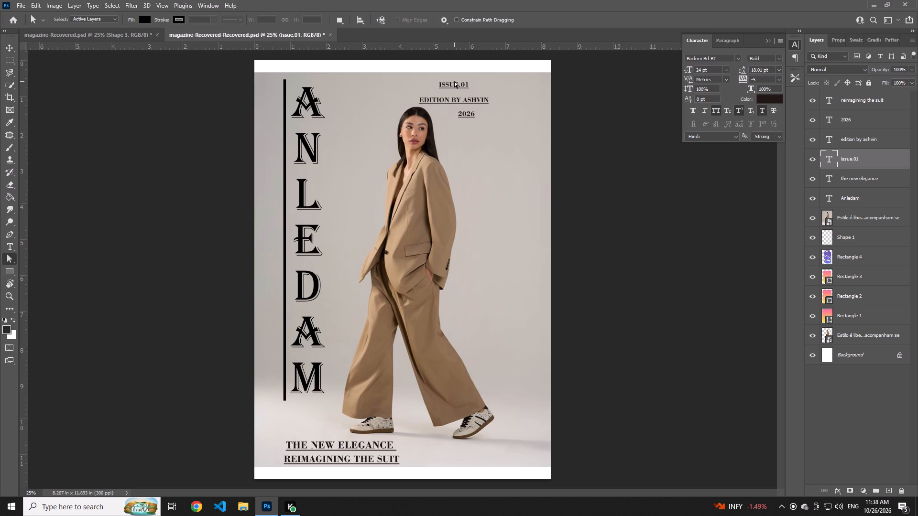
pyautogui.doubleClick(452, 88)
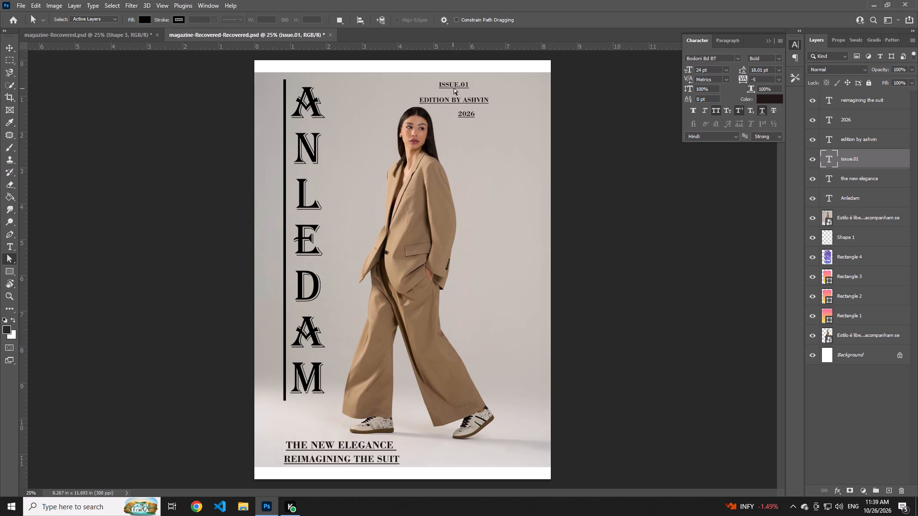
pyautogui.hotkey('ctrl', 't')
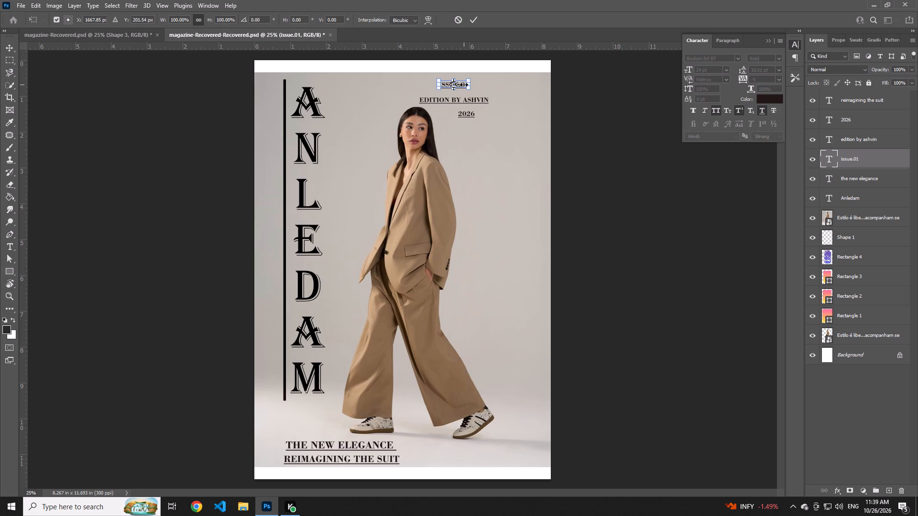
pyautogui.moveTo(461, 85); pyautogui.dragTo(453, 83)
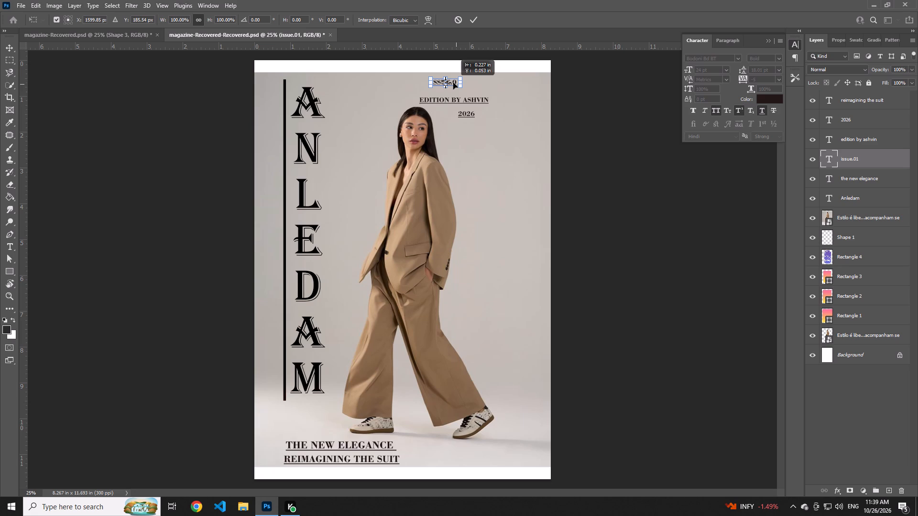
pyautogui.moveTo(453, 83); pyautogui.dragTo(448, 77)
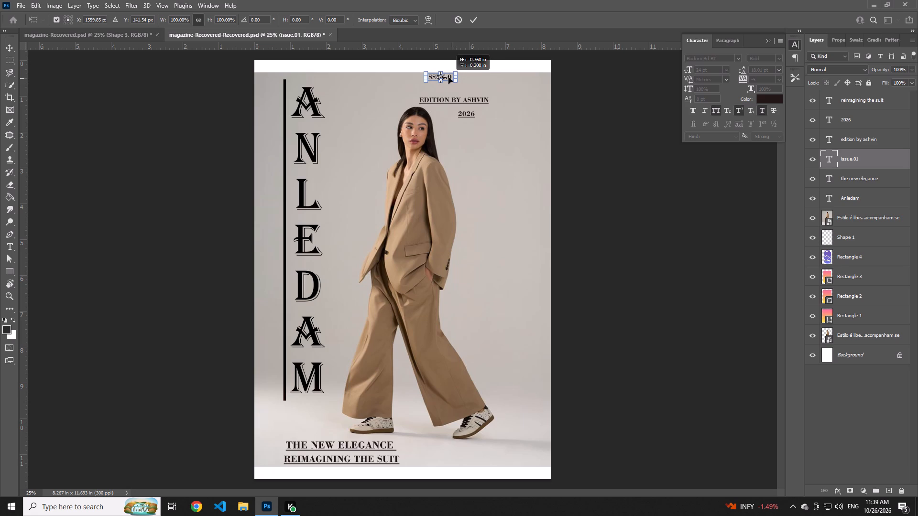
pyautogui.moveTo(448, 77); pyautogui.dragTo(444, 80)
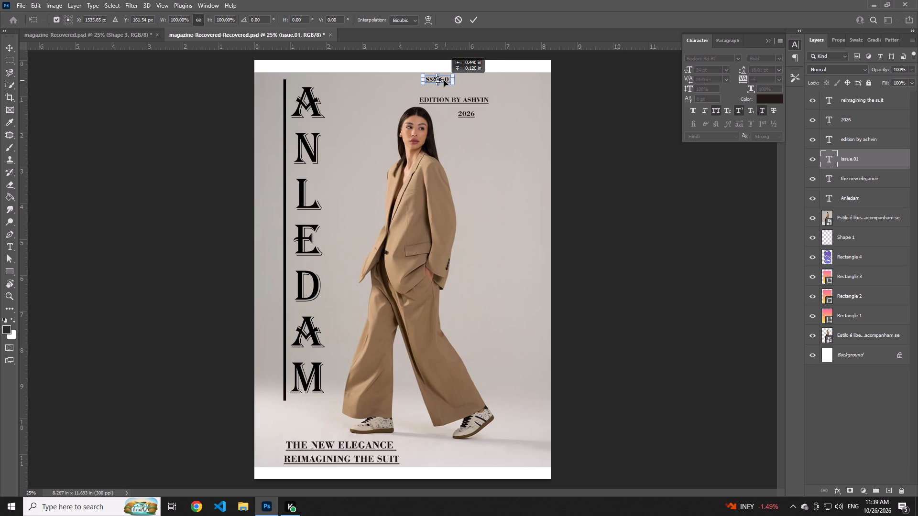
pyautogui.moveTo(444, 80); pyautogui.dragTo(445, 76)
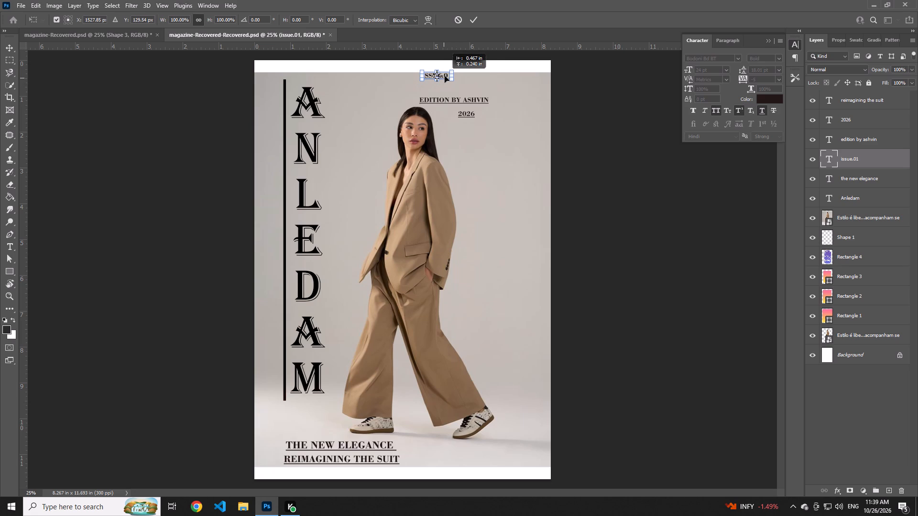
pyautogui.moveTo(445, 76); pyautogui.dragTo(448, 78)
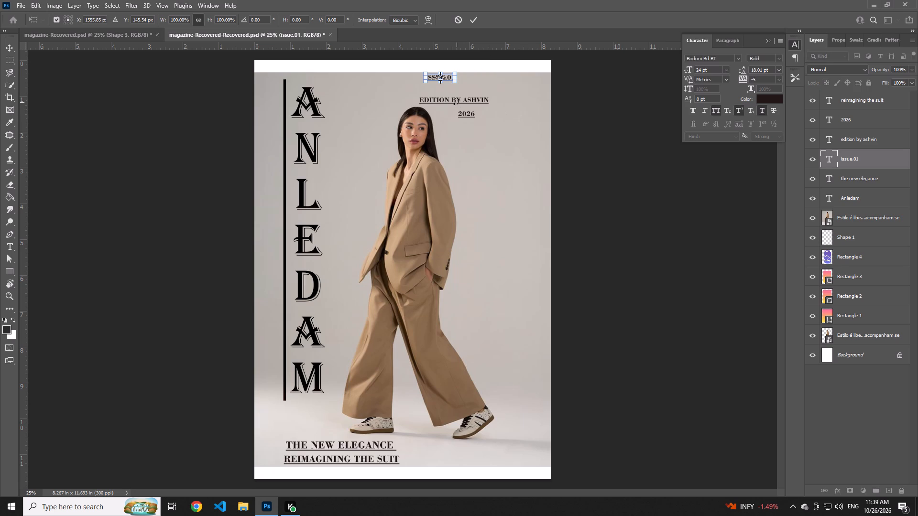
# Move the "edition by ashvin" text to directly after "issue.01", level with it along the photo's top edge.
pyautogui.click(848, 139)
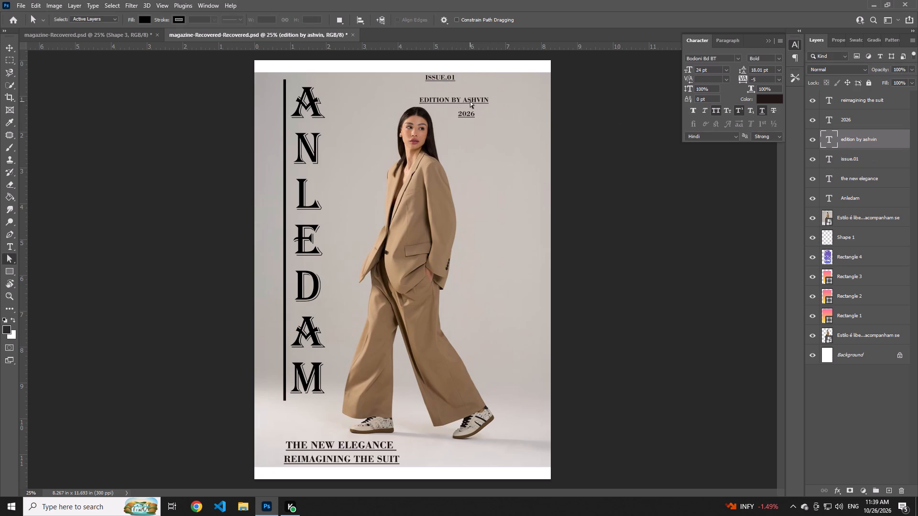
pyautogui.click(470, 101)
pyautogui.hotkey('ctrl', 't')
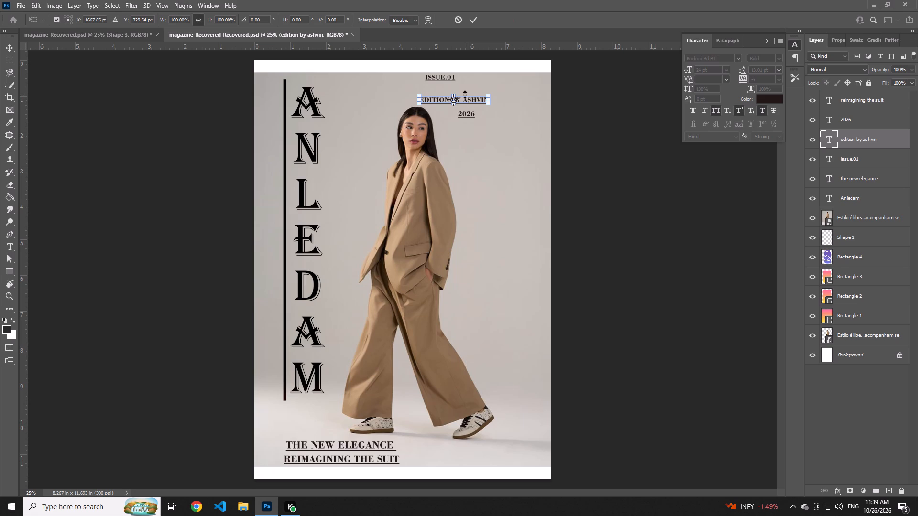
pyautogui.moveTo(469, 100); pyautogui.dragTo(503, 83)
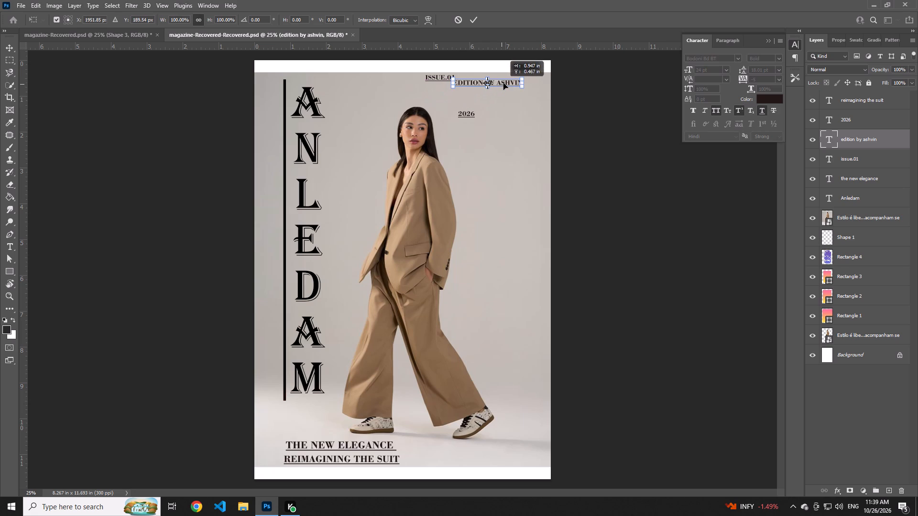
pyautogui.moveTo(503, 83); pyautogui.dragTo(508, 78)
pyautogui.click(509, 116)
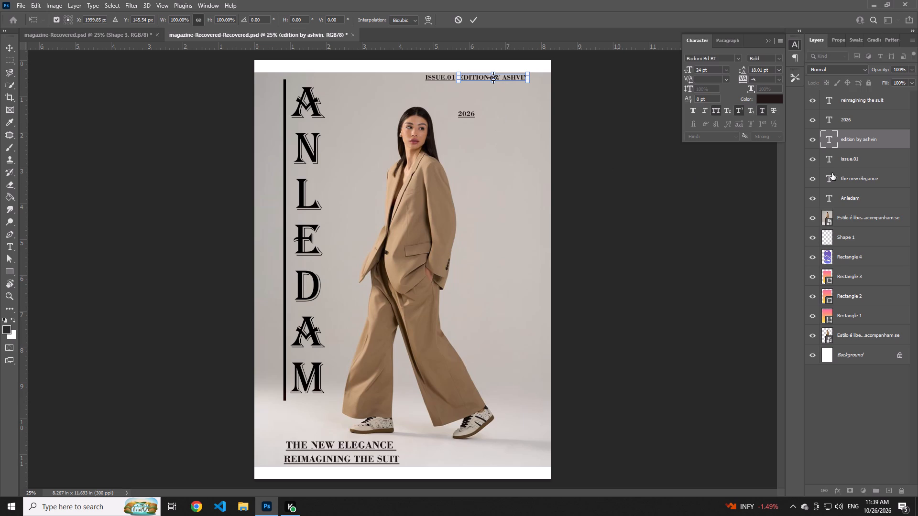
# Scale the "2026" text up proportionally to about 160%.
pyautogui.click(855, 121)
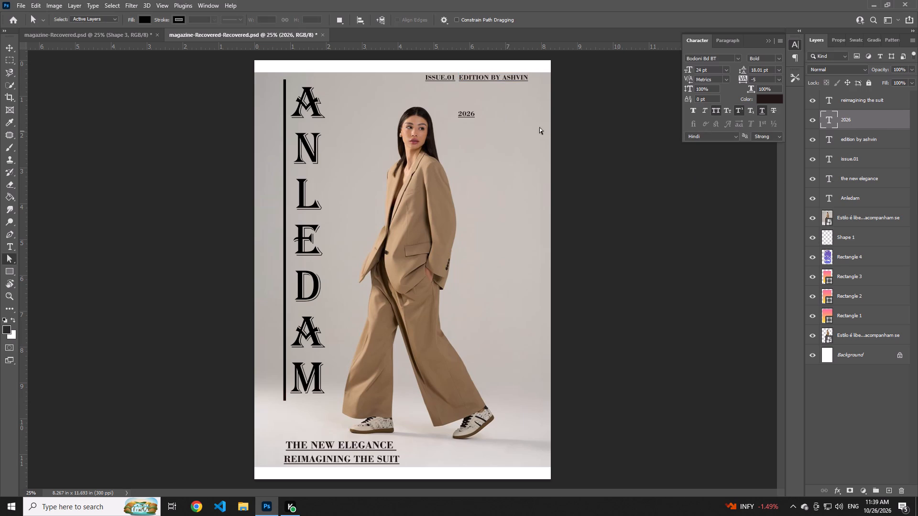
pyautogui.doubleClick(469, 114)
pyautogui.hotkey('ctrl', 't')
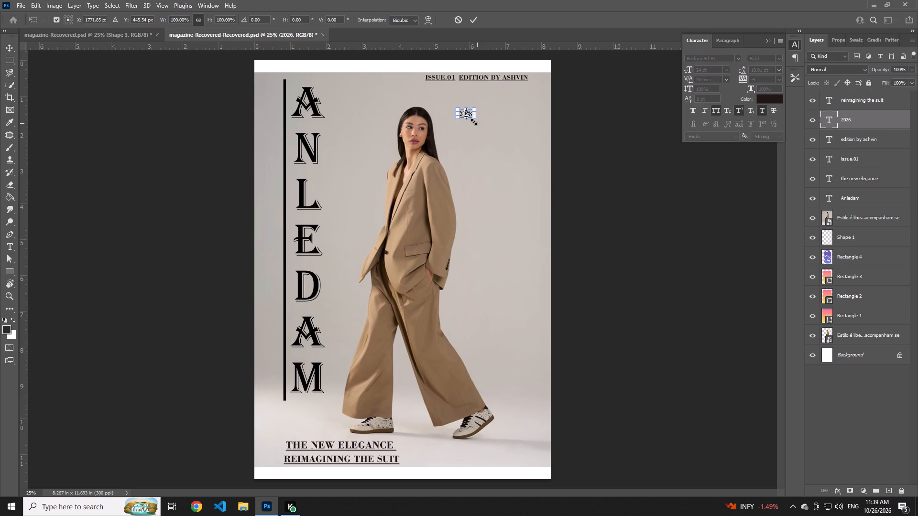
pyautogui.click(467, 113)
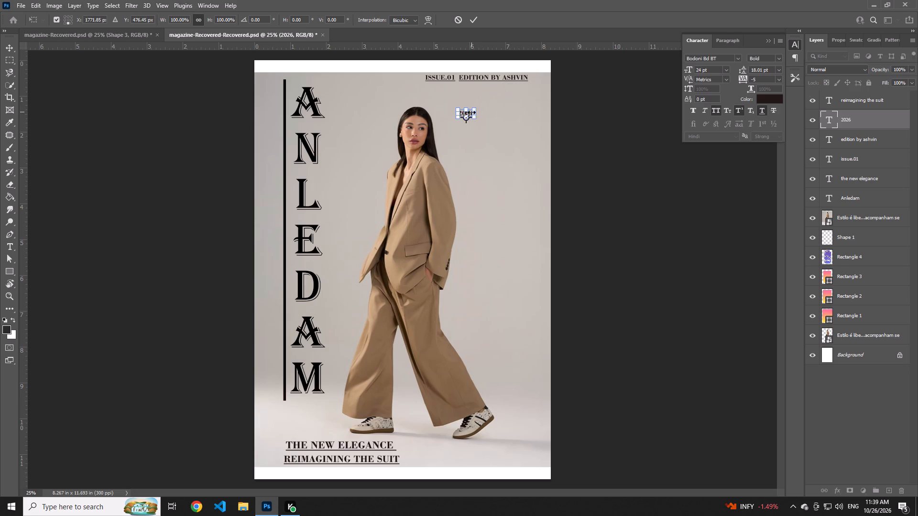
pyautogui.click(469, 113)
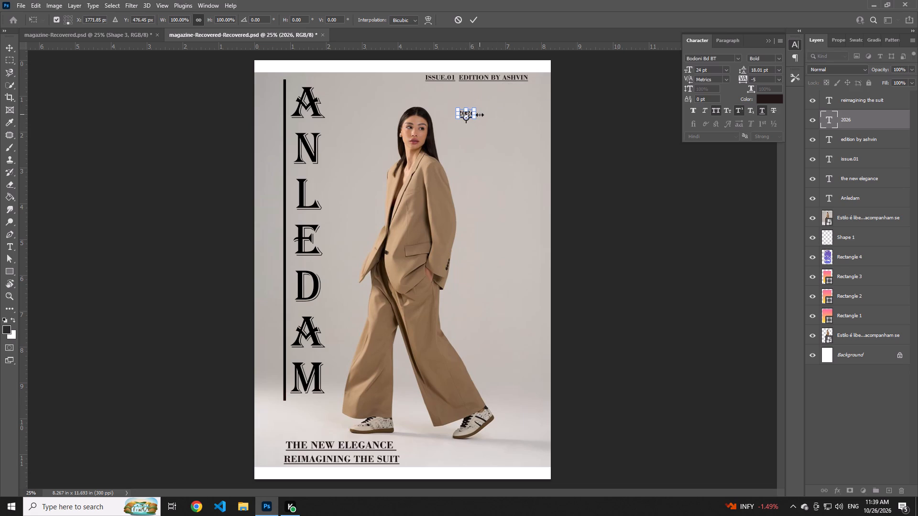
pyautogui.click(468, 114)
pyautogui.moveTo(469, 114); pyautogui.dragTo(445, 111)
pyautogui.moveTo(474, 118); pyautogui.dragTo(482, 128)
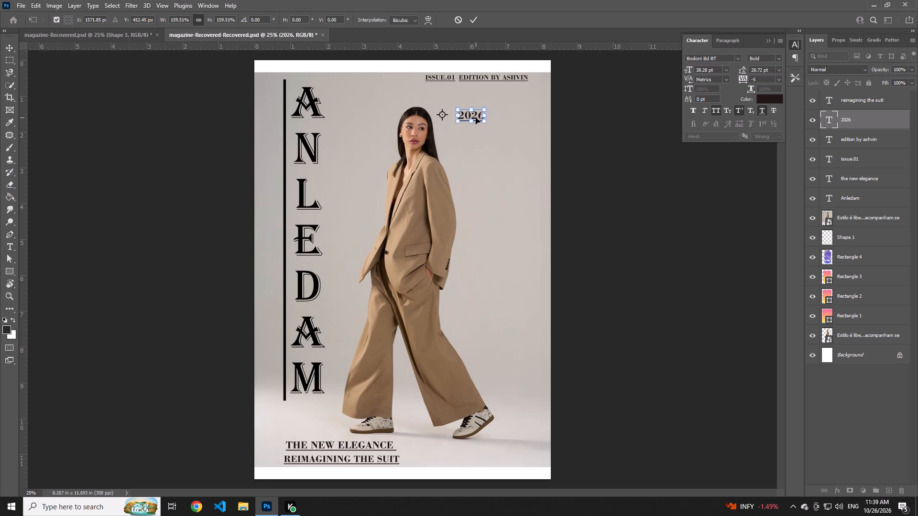
# Move the "2026" text to the photo's top-right corner after "edition by ashvin" and bring its transform reference point onto it.
pyautogui.moveTo(476, 118); pyautogui.dragTo(545, 79)
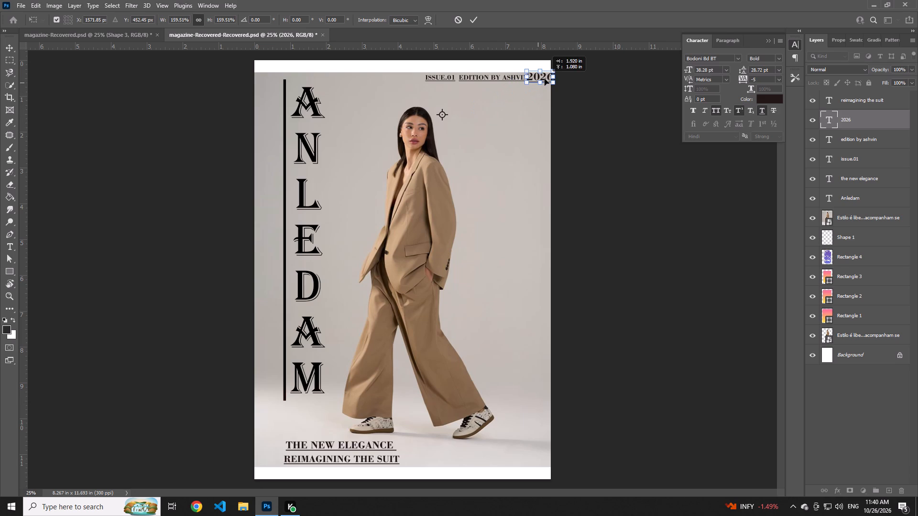
pyautogui.moveTo(545, 79); pyautogui.dragTo(549, 81)
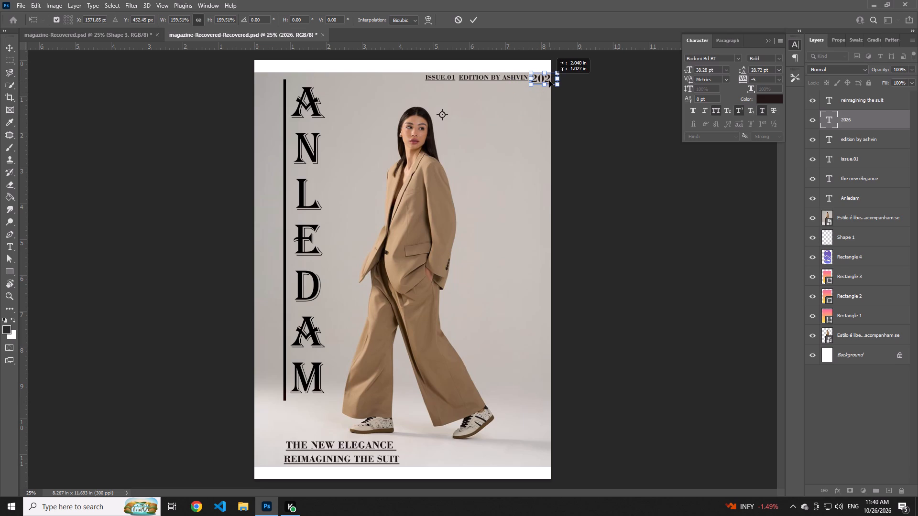
pyautogui.moveTo(549, 81); pyautogui.dragTo(547, 81)
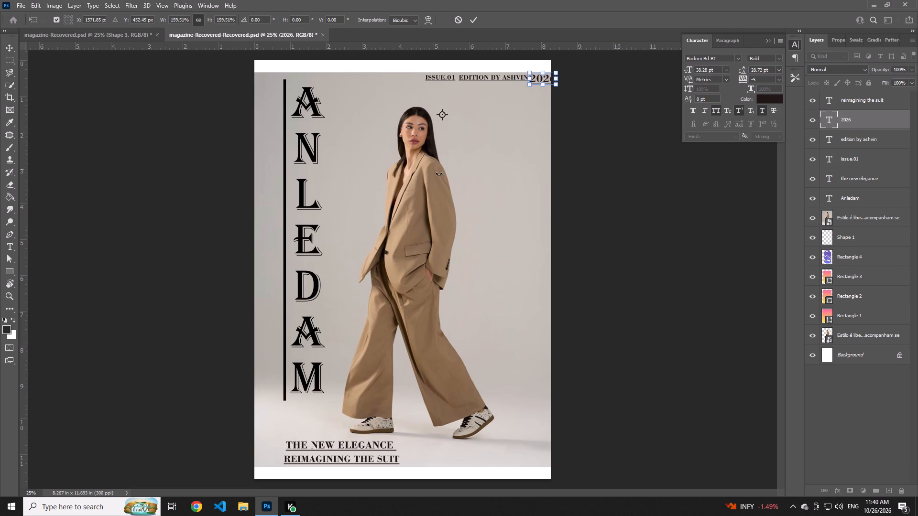
pyautogui.moveTo(443, 117); pyautogui.dragTo(545, 83)
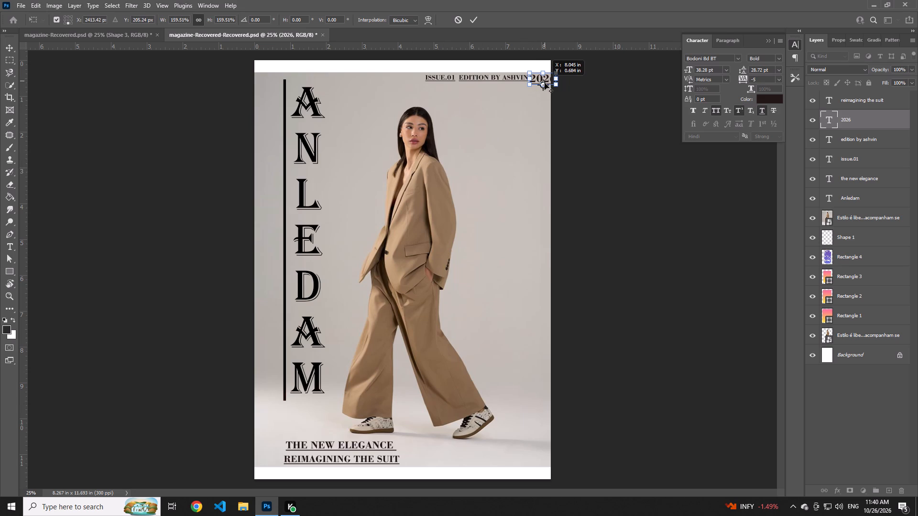
pyautogui.moveTo(545, 83); pyautogui.dragTo(545, 81)
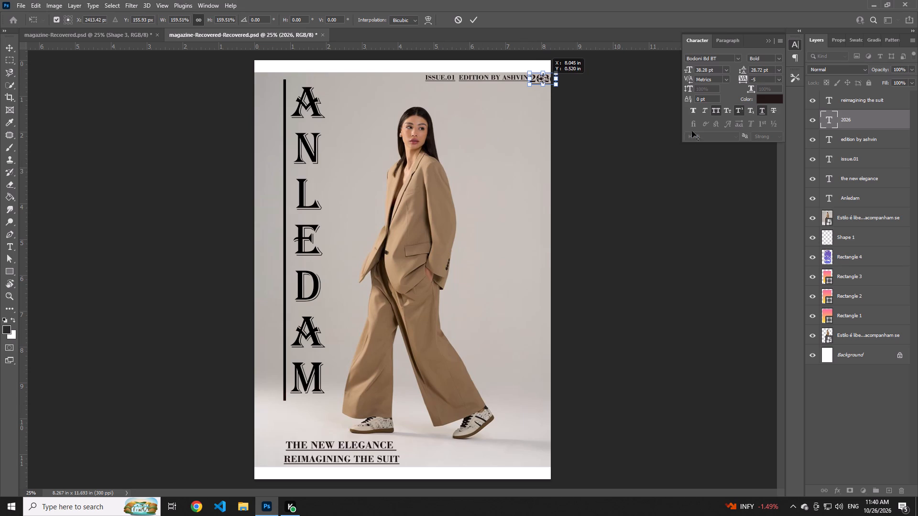
# Apply the transform and set the font size of the "2026" text to 24 pt.
pyautogui.click(728, 70)
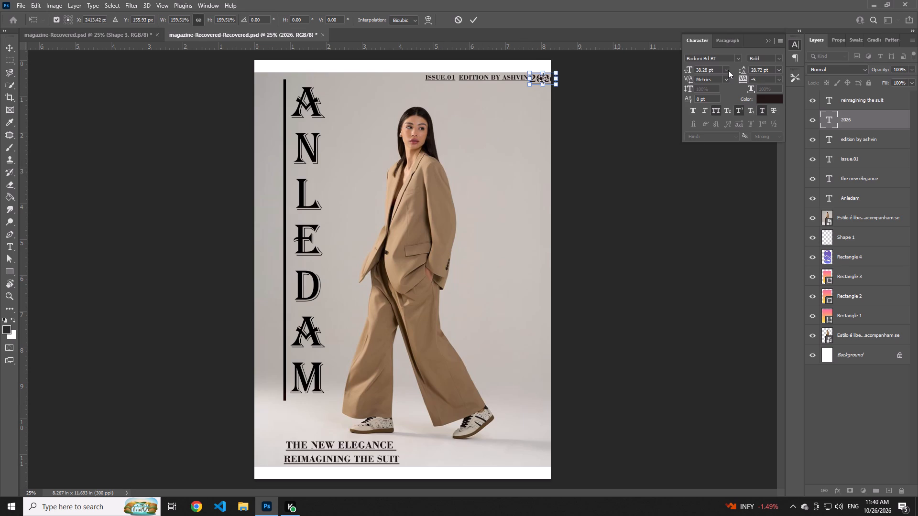
pyautogui.click(724, 68)
pyautogui.doubleClick(726, 68)
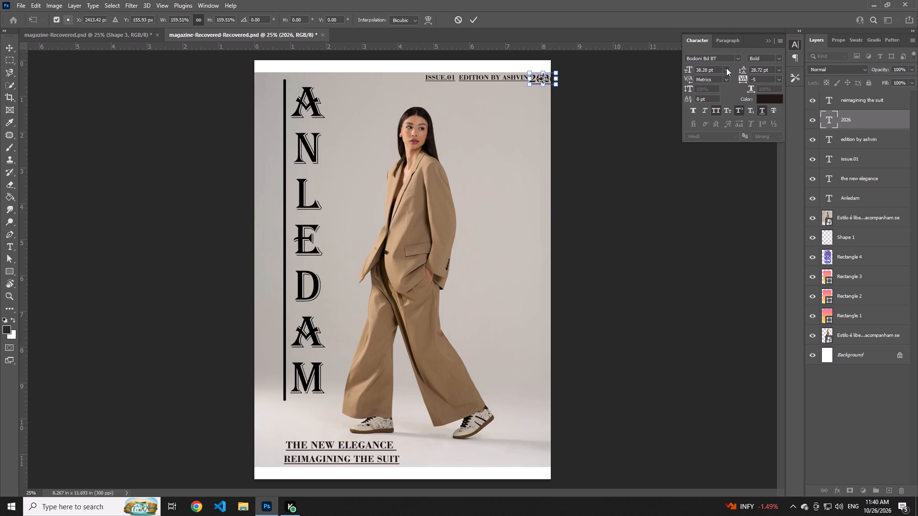
pyautogui.click(715, 68)
pyautogui.doubleClick(717, 70)
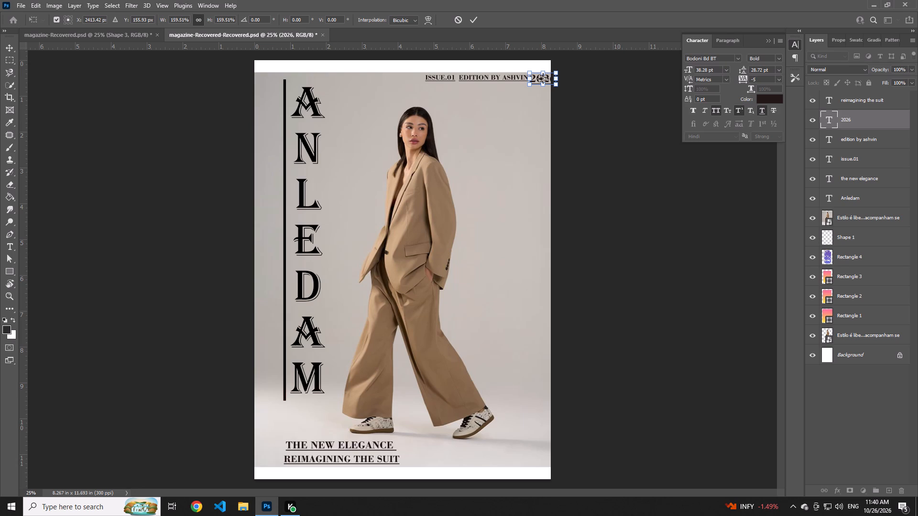
pyautogui.doubleClick(727, 71)
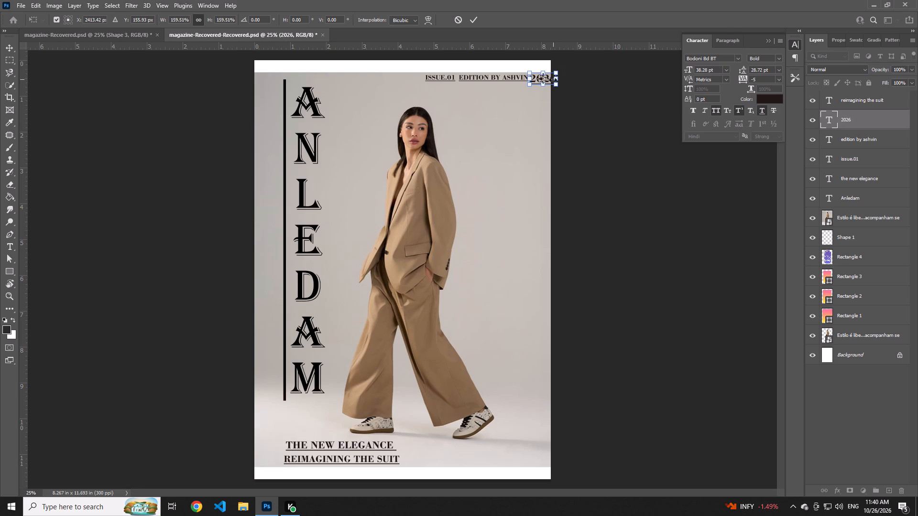
pyautogui.doubleClick(549, 82)
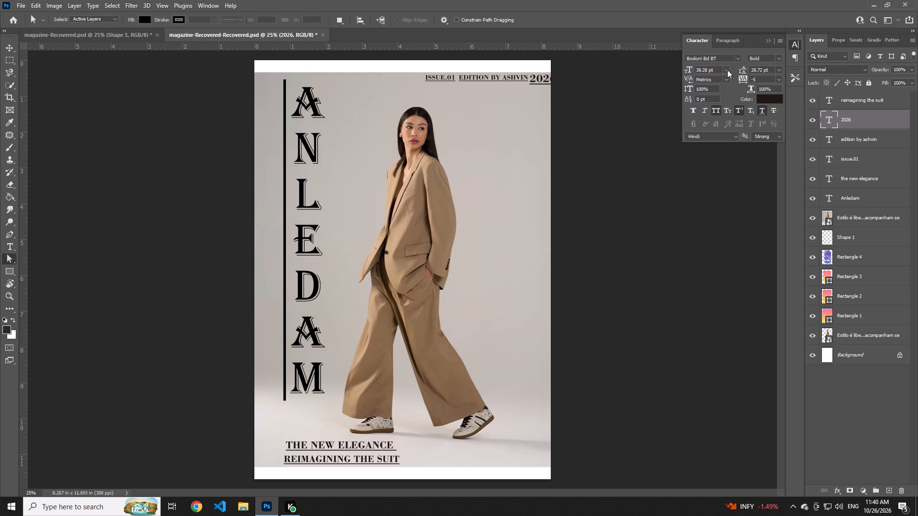
pyautogui.click(724, 69)
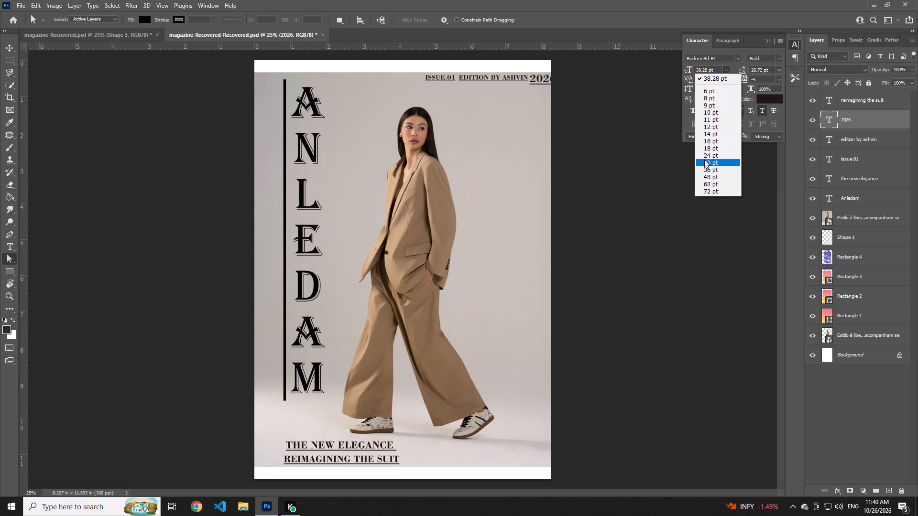
pyautogui.click(706, 156)
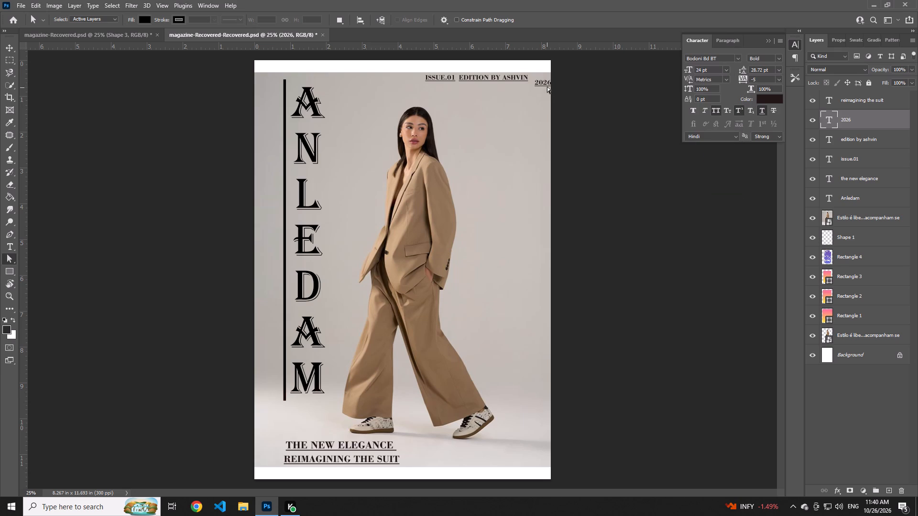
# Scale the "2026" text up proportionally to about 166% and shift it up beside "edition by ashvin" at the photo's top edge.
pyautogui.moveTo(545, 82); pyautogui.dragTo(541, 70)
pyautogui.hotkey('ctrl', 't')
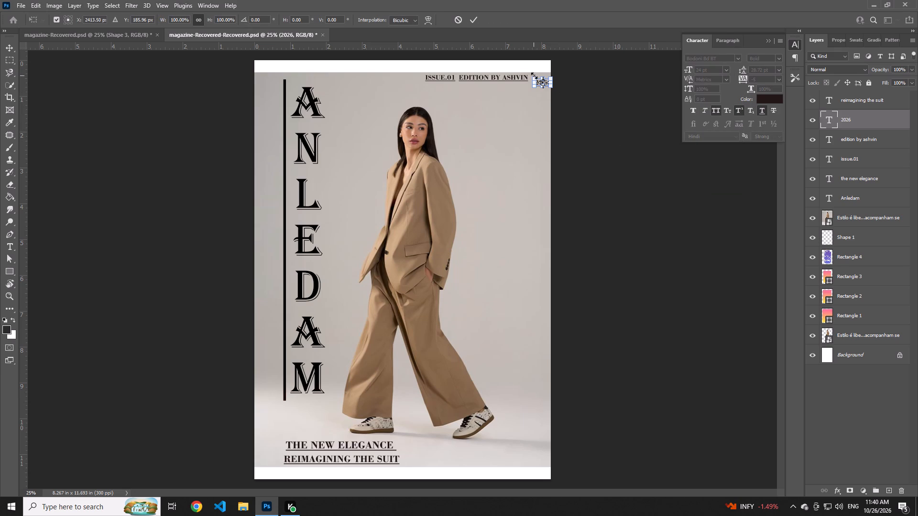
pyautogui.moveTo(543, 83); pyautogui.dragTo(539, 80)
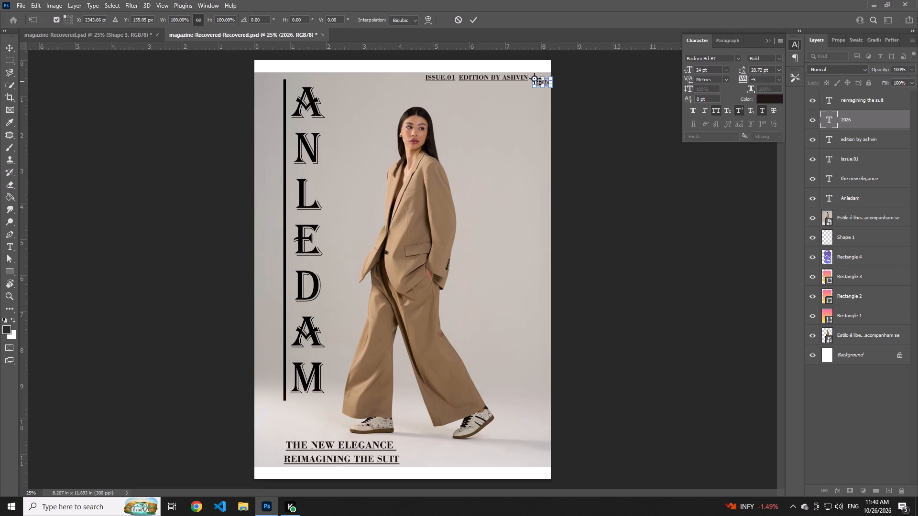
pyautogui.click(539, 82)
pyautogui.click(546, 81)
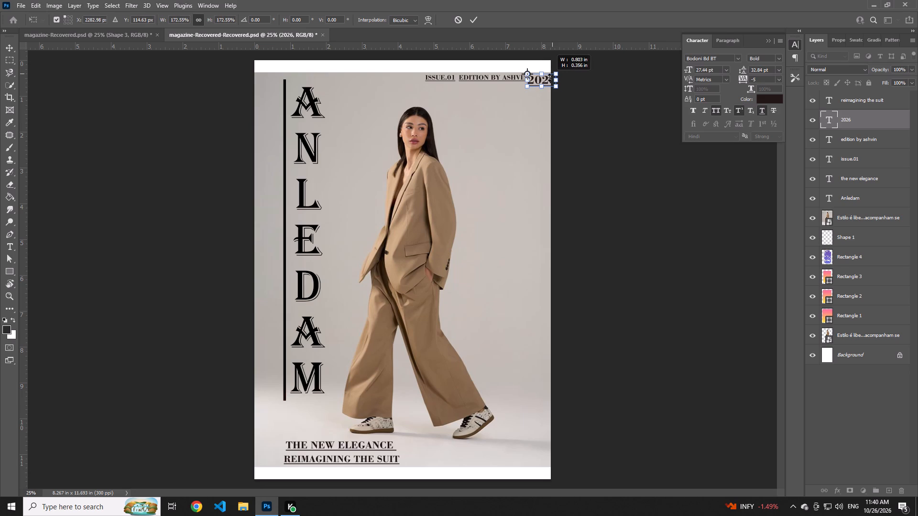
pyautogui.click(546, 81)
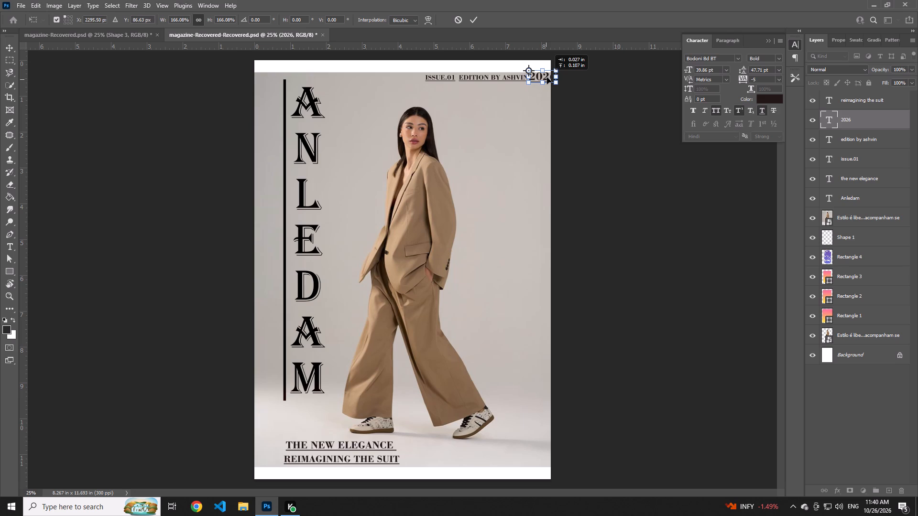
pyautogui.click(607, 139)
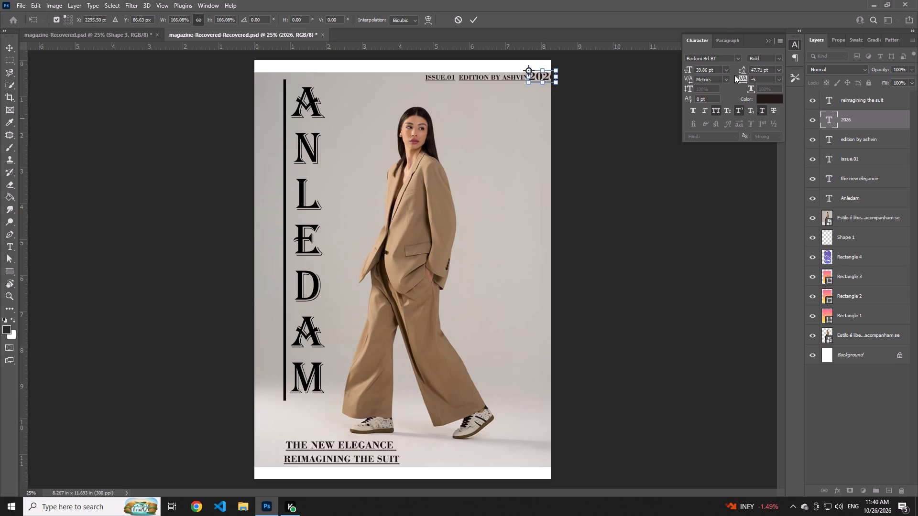
# Apply the transform and set the font size of the "2026" text to 24 pt.
pyautogui.click(724, 69)
pyautogui.doubleClick(725, 69)
pyautogui.doubleClick(546, 79)
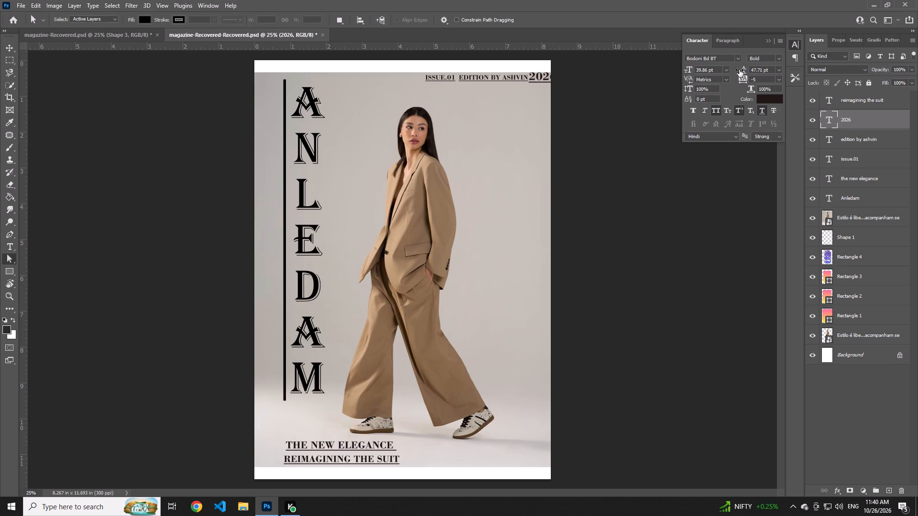
pyautogui.click(726, 70)
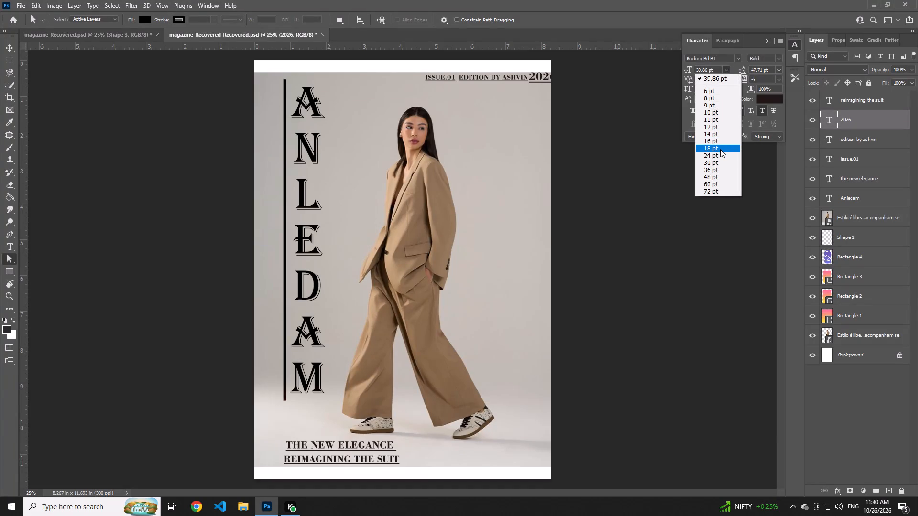
pyautogui.click(718, 154)
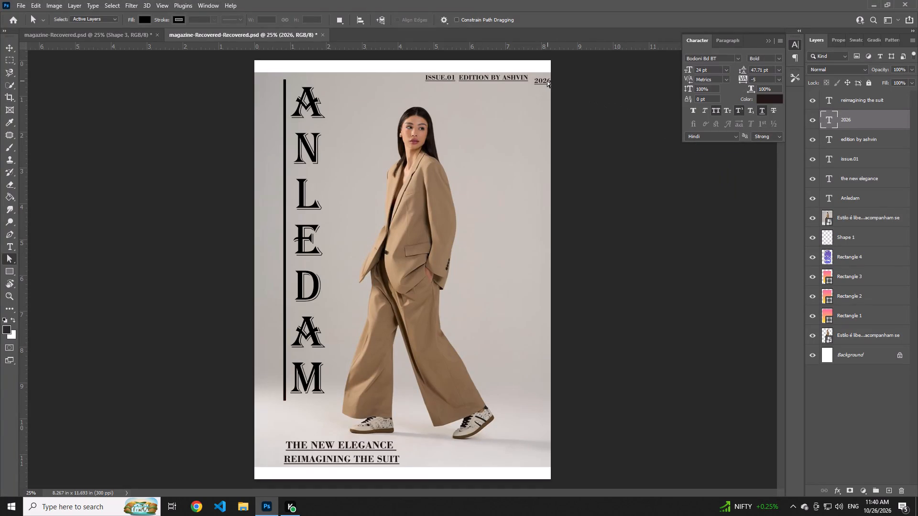
# Move the "2026" text slightly up and inward so it sits beside "edition by ashvin" in the photo's top-right corner, and apply the transform.
pyautogui.moveTo(546, 81); pyautogui.dragTo(537, 75)
pyautogui.hotkey('ctrl', 't')
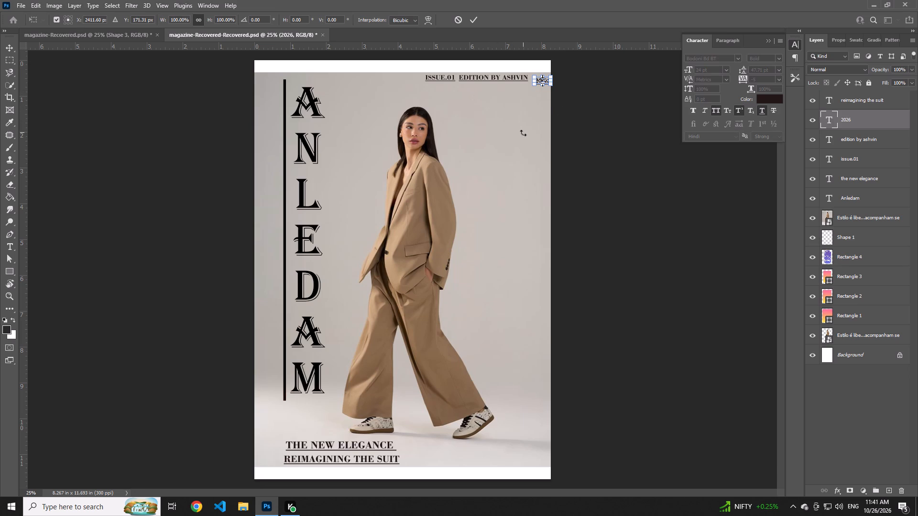
pyautogui.scroll(2, 523, 133)
pyautogui.keyDown('ctrl'); pyautogui.scroll(3, 535, 100); pyautogui.keyUp('ctrl')
pyautogui.keyDown('ctrl'); pyautogui.keyDown('alt'); pyautogui.scroll(3, 608, 199); pyautogui.keyUp('alt'); pyautogui.keyUp('ctrl')
pyautogui.keyDown('ctrl'); pyautogui.keyDown('alt'); pyautogui.scroll(-1, 608, 199); pyautogui.keyUp('alt'); pyautogui.keyUp('ctrl')
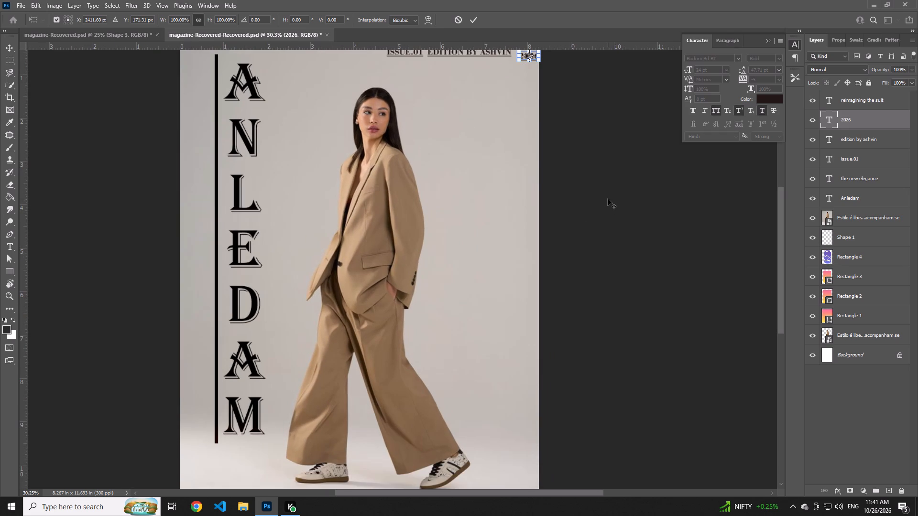
pyautogui.press('space')
pyautogui.press('space')
pyautogui.press('space')
pyautogui.press('space')
pyautogui.press('space')
pyautogui.press('space')
pyautogui.press('space')
pyautogui.press('space')
pyautogui.press('space')
pyautogui.press('space')
pyautogui.press('space')
pyautogui.press('space')
pyautogui.press('space')
pyautogui.press('space')
pyautogui.press('space')
pyautogui.press('space')
pyautogui.press('space')
pyautogui.press('space')
pyautogui.press('space')
pyautogui.press('space')
pyautogui.moveTo(504, 142); pyautogui.dragTo(502, 195)
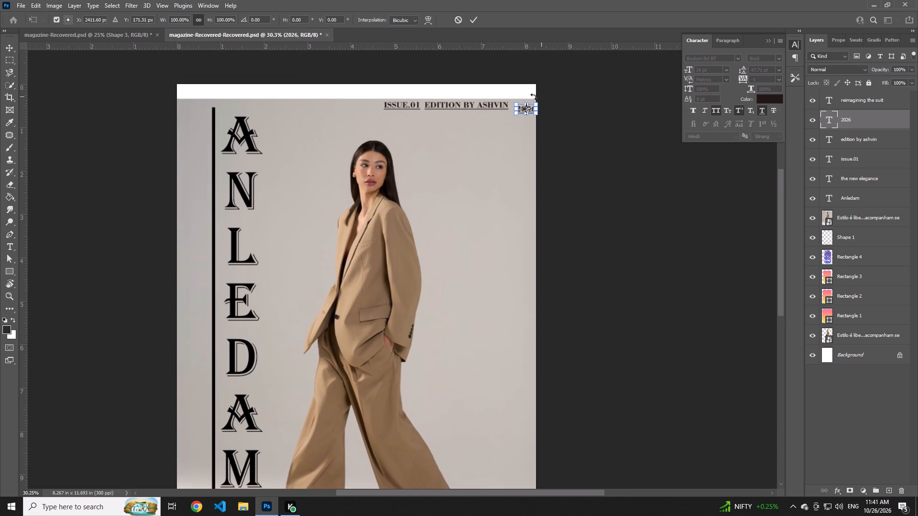
pyautogui.moveTo(527, 111); pyautogui.dragTo(524, 107)
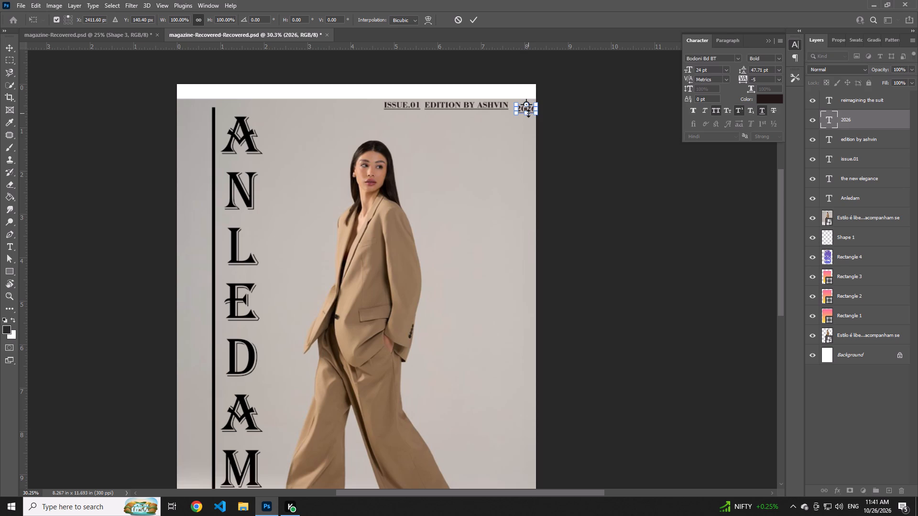
pyautogui.click(530, 108)
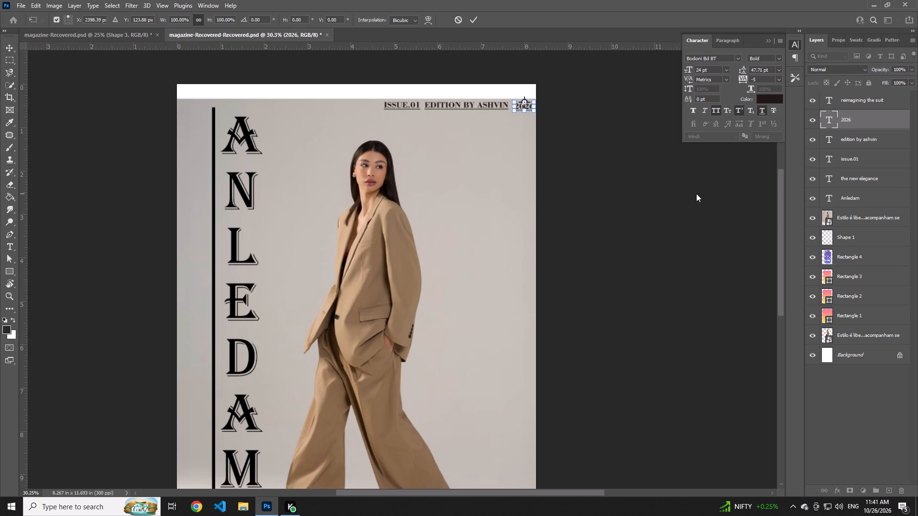
pyautogui.click(664, 189)
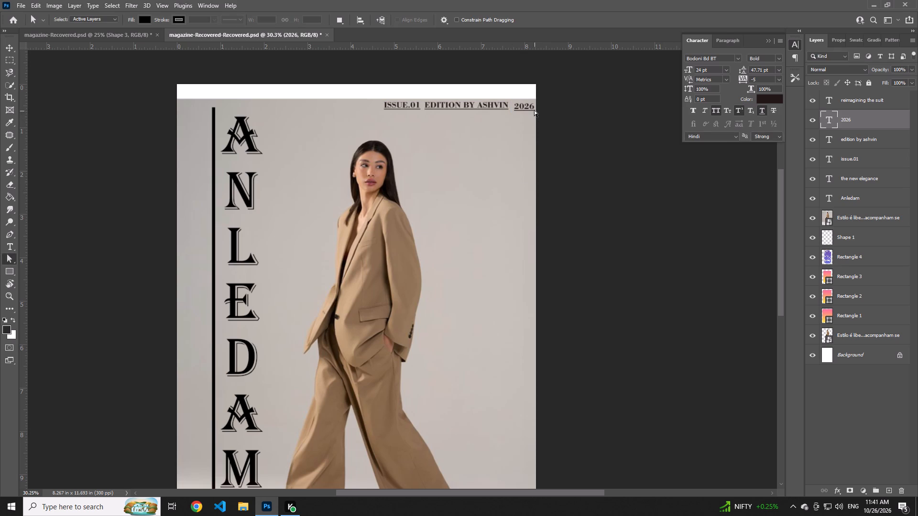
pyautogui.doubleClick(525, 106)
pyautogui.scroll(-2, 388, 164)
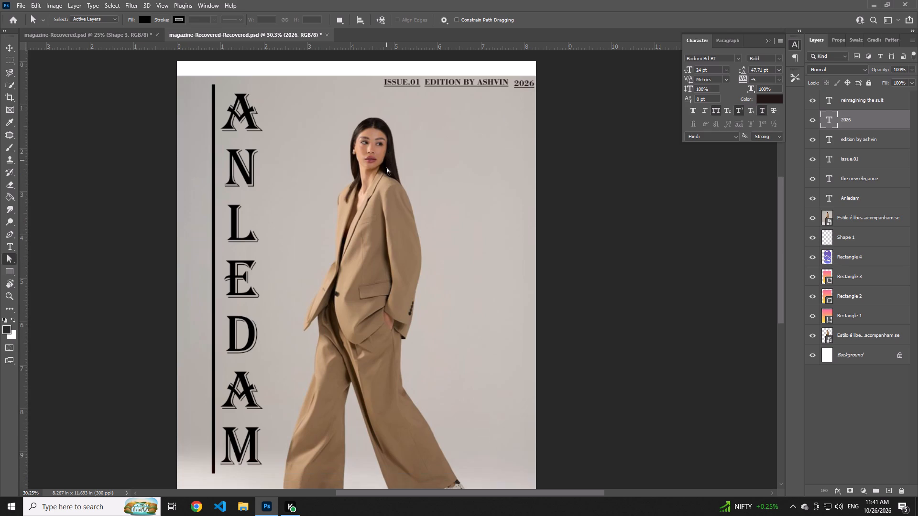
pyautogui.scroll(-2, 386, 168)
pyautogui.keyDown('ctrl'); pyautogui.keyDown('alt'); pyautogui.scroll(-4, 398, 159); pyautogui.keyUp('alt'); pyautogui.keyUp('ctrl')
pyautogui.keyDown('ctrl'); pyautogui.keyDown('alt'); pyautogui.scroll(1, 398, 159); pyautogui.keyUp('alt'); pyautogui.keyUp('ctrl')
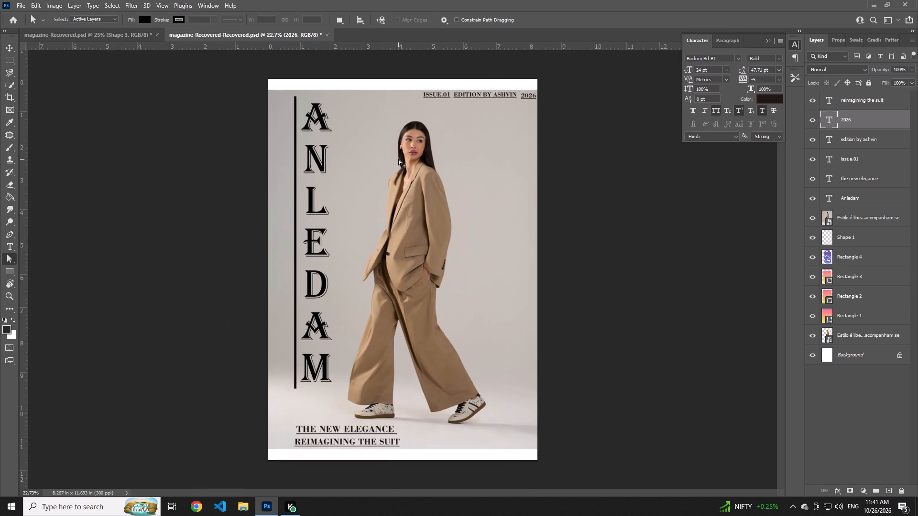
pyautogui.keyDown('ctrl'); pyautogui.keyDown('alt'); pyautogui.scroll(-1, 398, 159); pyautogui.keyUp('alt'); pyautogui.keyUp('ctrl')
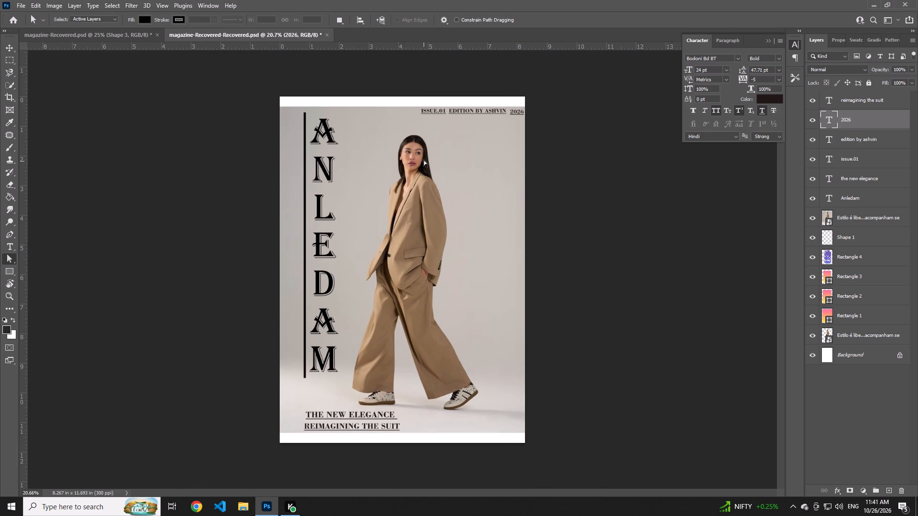
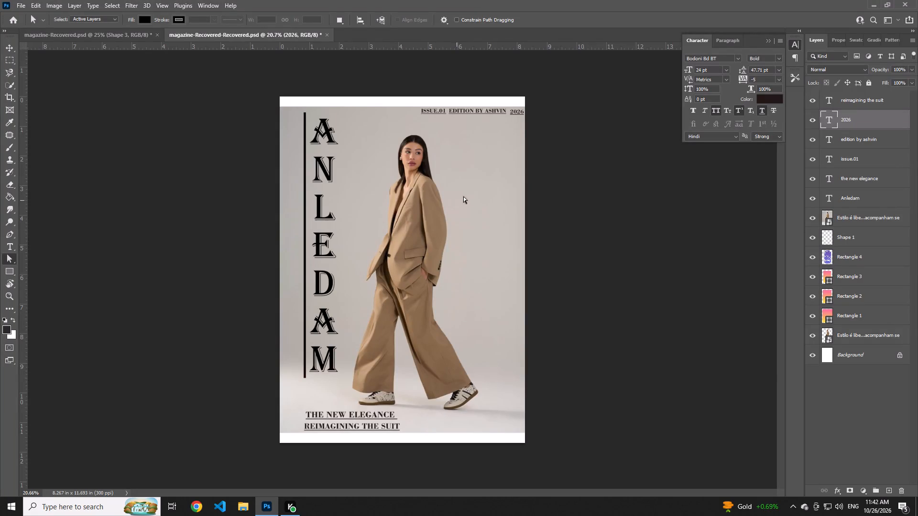
# Nudge the "2026" text slightly up and inward to line it up with "edition by ashvin", and apply the transform.
pyautogui.doubleClick(515, 113)
pyautogui.hotkey('ctrl', 't')
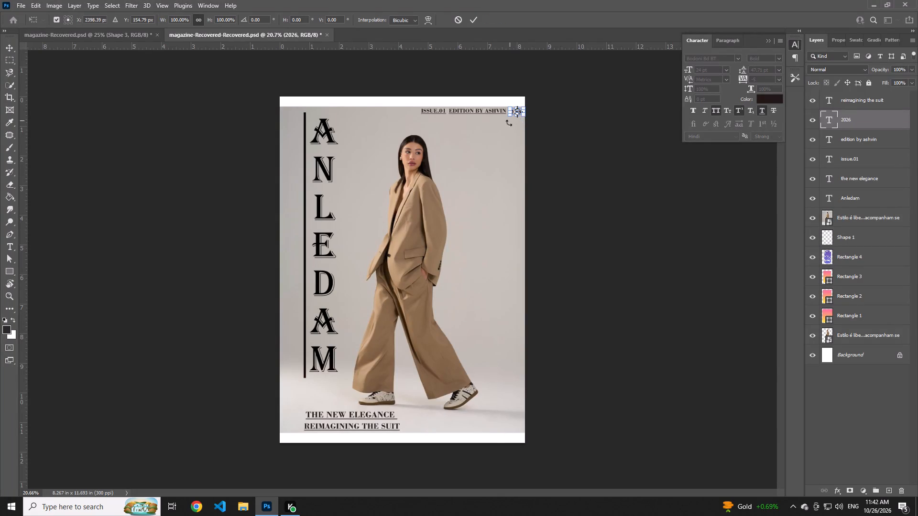
pyautogui.keyDown('ctrl'); pyautogui.keyDown('alt'); pyautogui.scroll(5, 525, 123); pyautogui.keyUp('alt'); pyautogui.keyUp('ctrl')
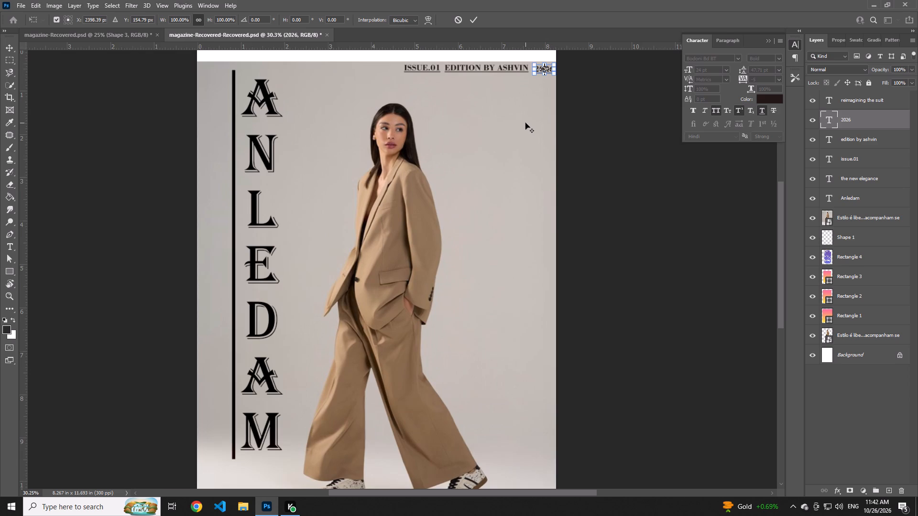
pyautogui.keyDown('ctrl'); pyautogui.keyDown('alt'); pyautogui.scroll(7, 525, 123); pyautogui.keyUp('alt'); pyautogui.keyUp('ctrl')
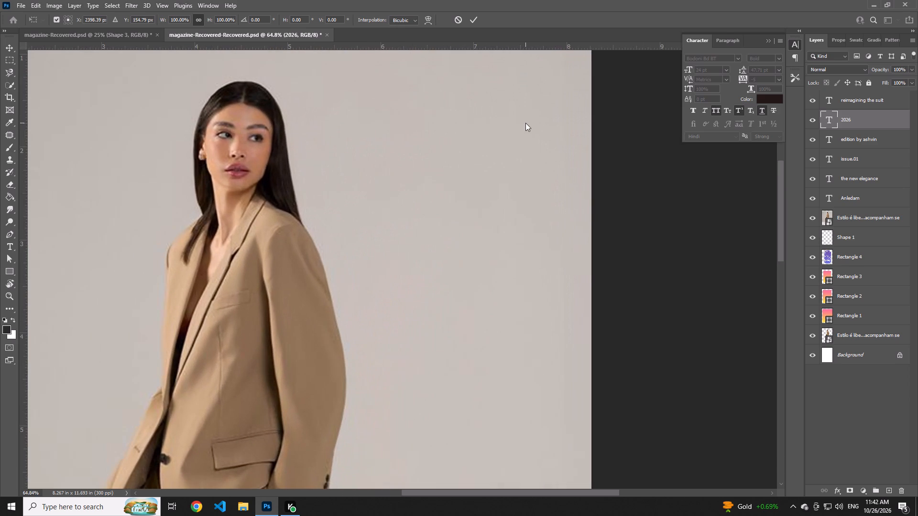
pyautogui.press('space')
pyautogui.press('space')
pyautogui.press('space')
pyautogui.press('space')
pyautogui.press('space')
pyautogui.press('space')
pyautogui.press('space')
pyautogui.press('space')
pyautogui.press('space')
pyautogui.press('space')
pyautogui.press('space')
pyautogui.press('space')
pyautogui.press('space')
pyautogui.press('space')
pyautogui.press('space')
pyautogui.press('space')
pyautogui.press('space')
pyautogui.press('space')
pyautogui.press('space')
pyautogui.press('space')
pyautogui.moveTo(525, 123); pyautogui.dragTo(497, 372)
pyautogui.moveTo(550, 256); pyautogui.dragTo(549, 257)
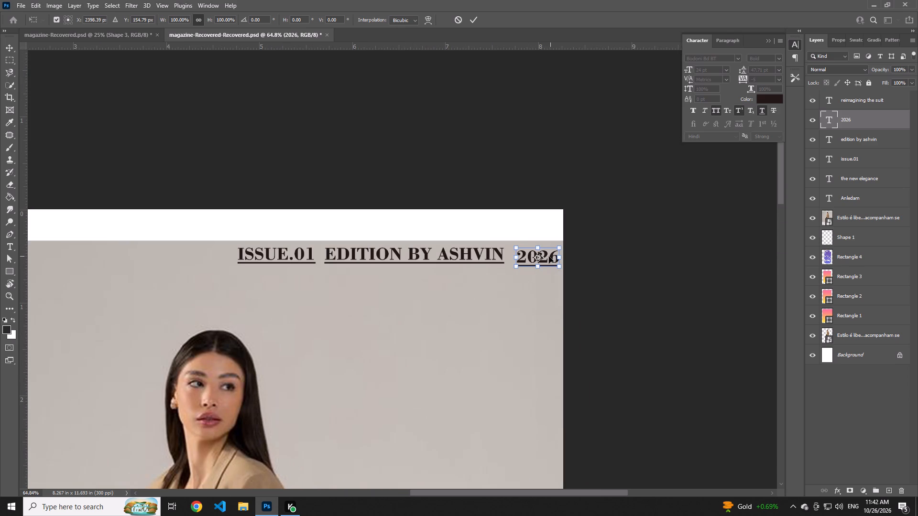
pyautogui.moveTo(549, 257); pyautogui.dragTo(546, 253)
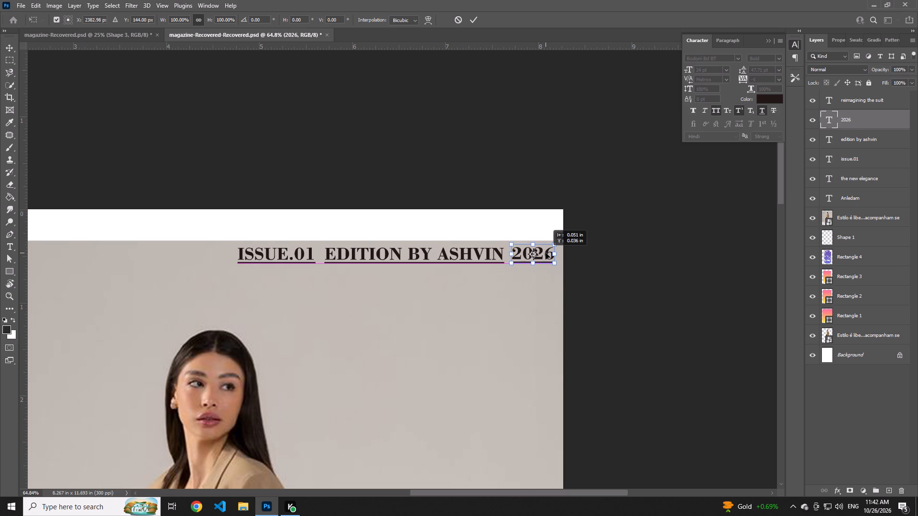
pyautogui.moveTo(546, 253); pyautogui.dragTo(546, 251)
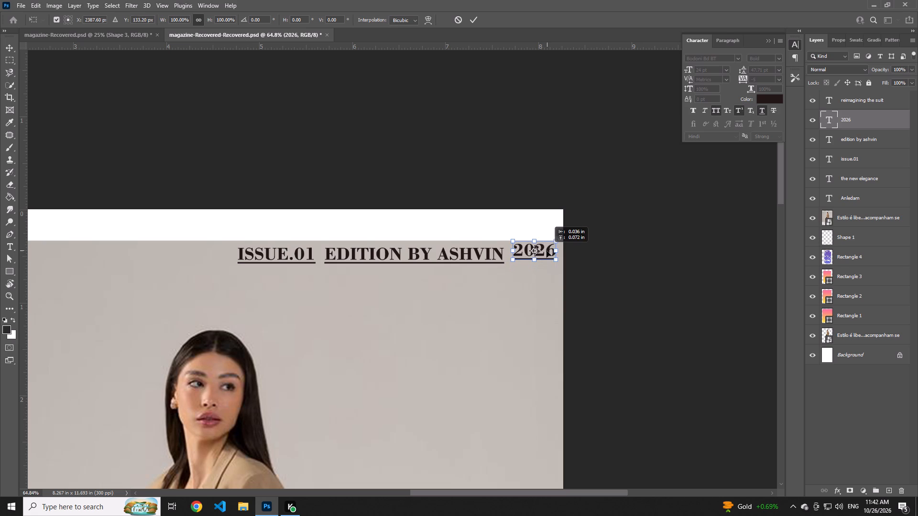
pyautogui.moveTo(546, 251); pyautogui.dragTo(546, 253)
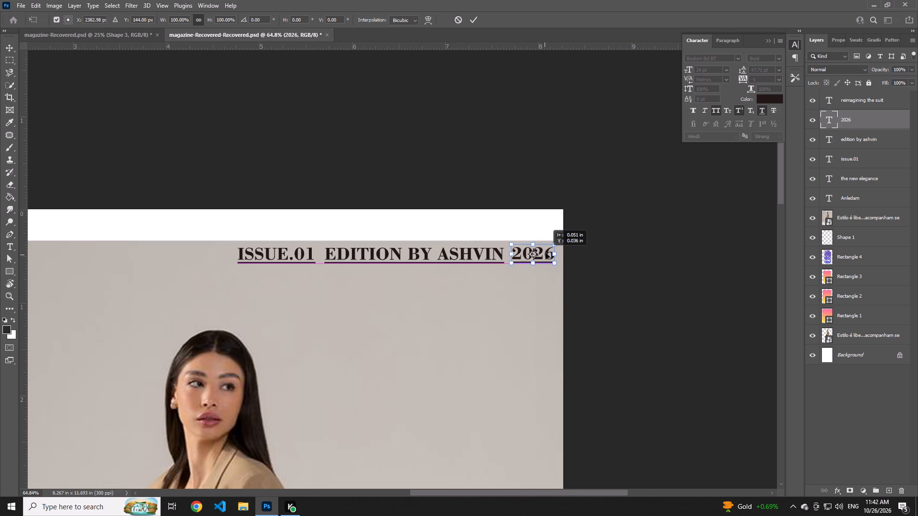
pyautogui.moveTo(546, 253); pyautogui.dragTo(545, 254)
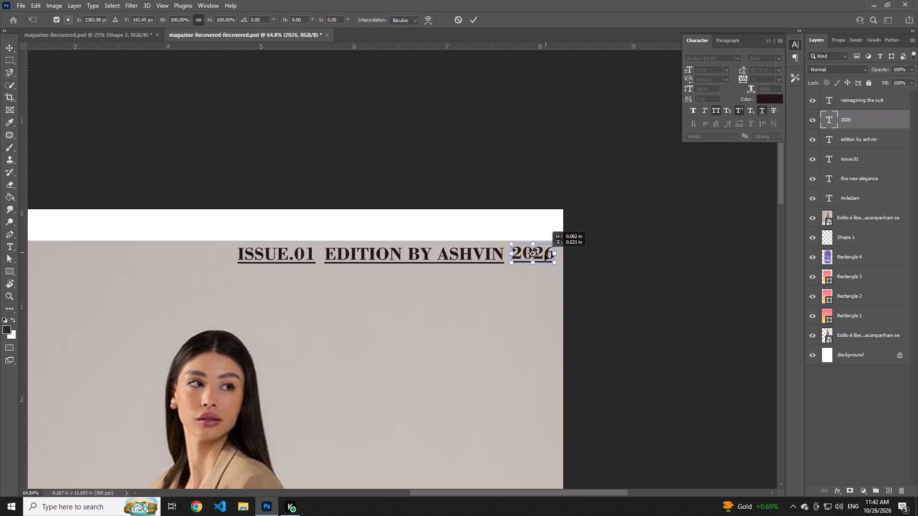
pyautogui.moveTo(545, 254); pyautogui.dragTo(545, 253)
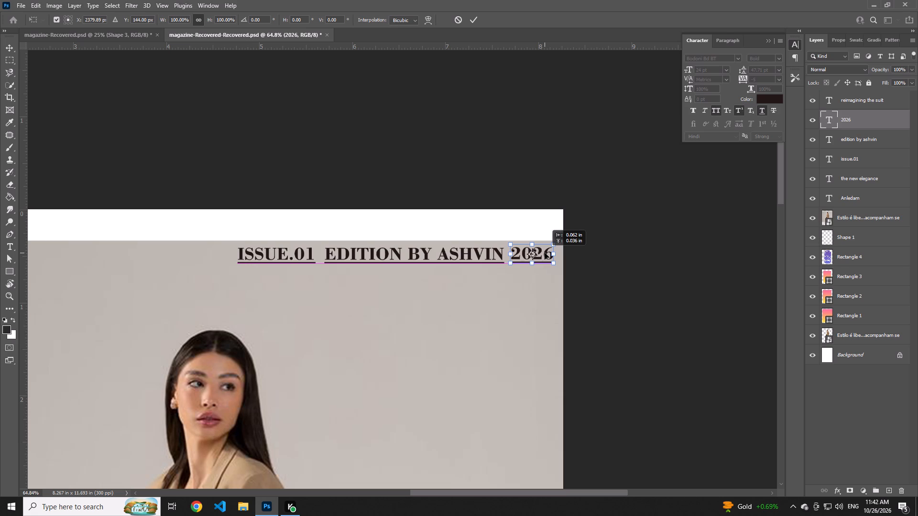
pyautogui.moveTo(545, 253); pyautogui.dragTo(544, 254)
pyautogui.click(699, 336)
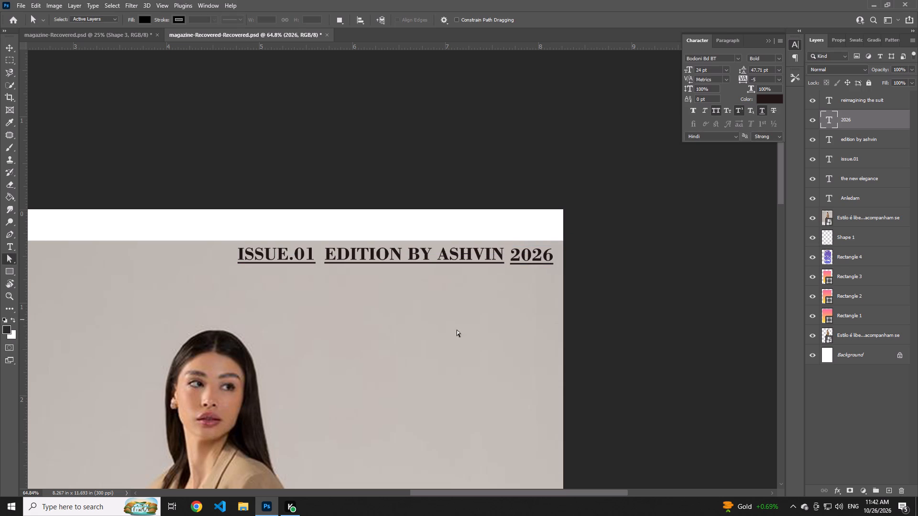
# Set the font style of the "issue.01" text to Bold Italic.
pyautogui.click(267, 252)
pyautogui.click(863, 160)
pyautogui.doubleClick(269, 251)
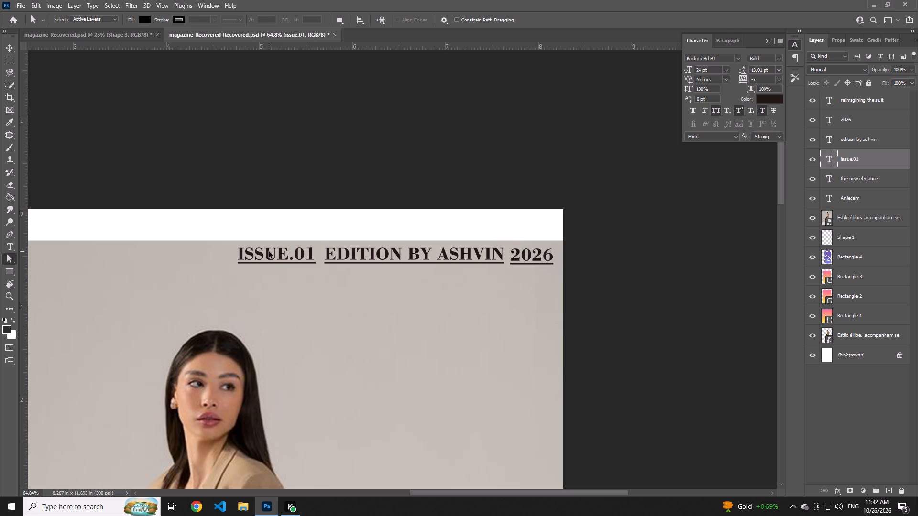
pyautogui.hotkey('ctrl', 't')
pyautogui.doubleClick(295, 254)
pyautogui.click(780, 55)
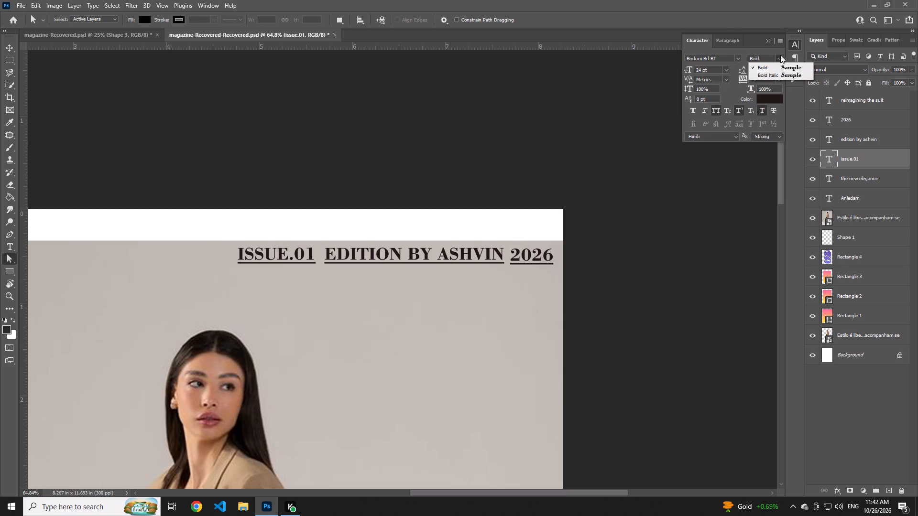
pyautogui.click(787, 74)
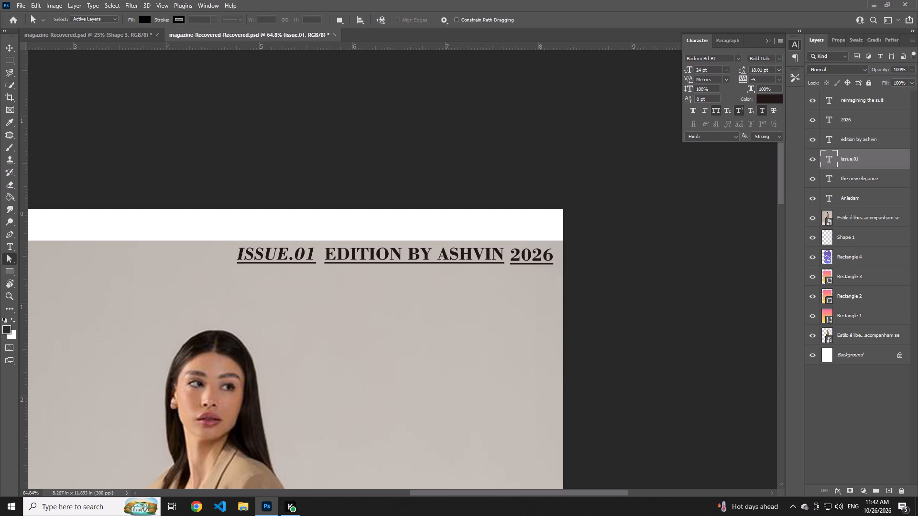
# Change the font of the "issue.01" text to Franklin Gothic Heavy.
pyautogui.click(738, 59)
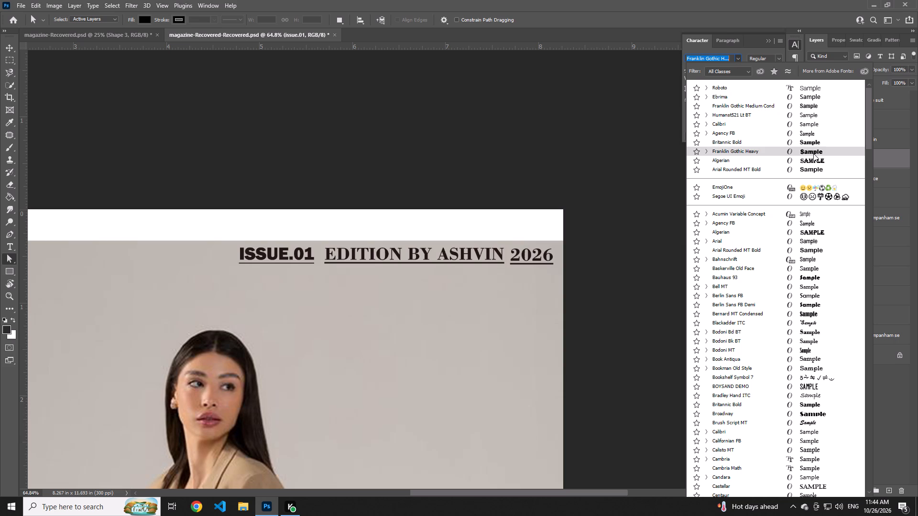
pyautogui.click(813, 153)
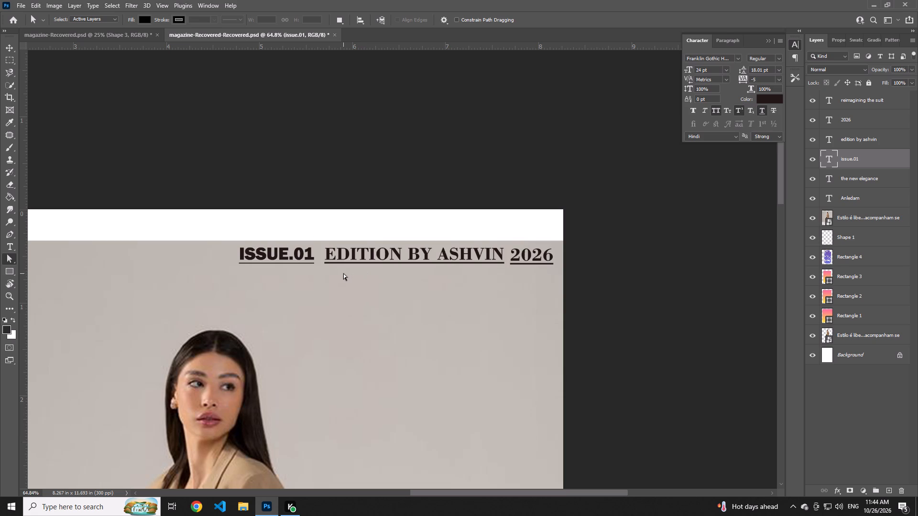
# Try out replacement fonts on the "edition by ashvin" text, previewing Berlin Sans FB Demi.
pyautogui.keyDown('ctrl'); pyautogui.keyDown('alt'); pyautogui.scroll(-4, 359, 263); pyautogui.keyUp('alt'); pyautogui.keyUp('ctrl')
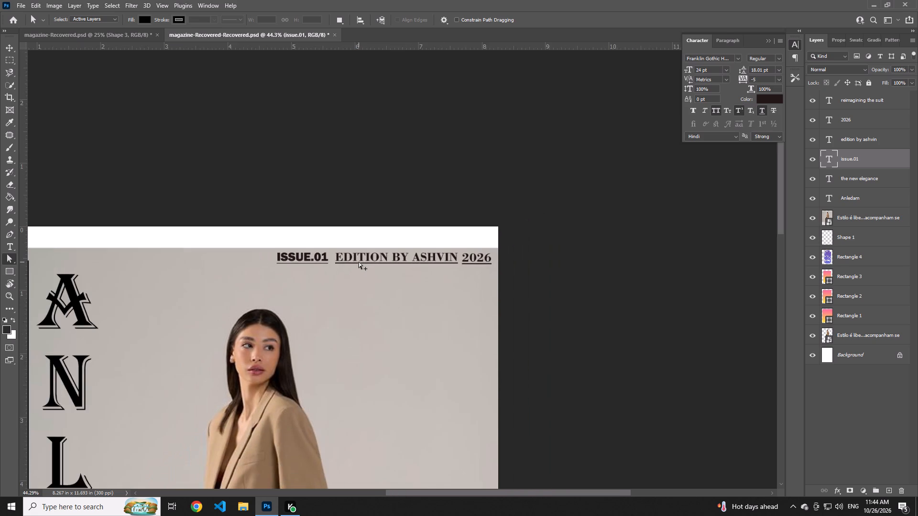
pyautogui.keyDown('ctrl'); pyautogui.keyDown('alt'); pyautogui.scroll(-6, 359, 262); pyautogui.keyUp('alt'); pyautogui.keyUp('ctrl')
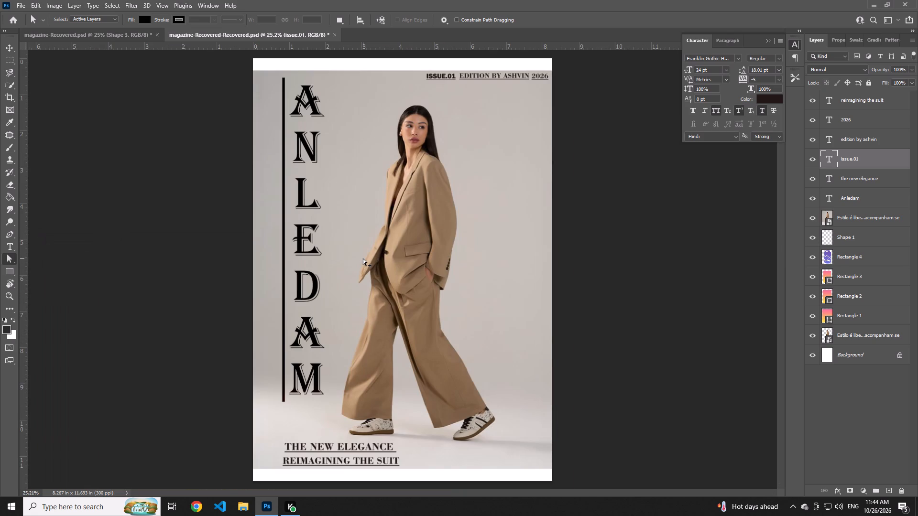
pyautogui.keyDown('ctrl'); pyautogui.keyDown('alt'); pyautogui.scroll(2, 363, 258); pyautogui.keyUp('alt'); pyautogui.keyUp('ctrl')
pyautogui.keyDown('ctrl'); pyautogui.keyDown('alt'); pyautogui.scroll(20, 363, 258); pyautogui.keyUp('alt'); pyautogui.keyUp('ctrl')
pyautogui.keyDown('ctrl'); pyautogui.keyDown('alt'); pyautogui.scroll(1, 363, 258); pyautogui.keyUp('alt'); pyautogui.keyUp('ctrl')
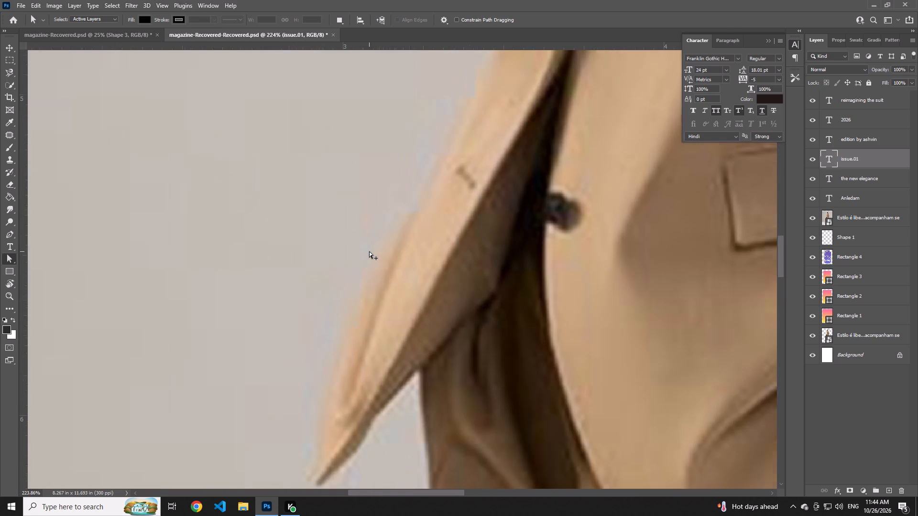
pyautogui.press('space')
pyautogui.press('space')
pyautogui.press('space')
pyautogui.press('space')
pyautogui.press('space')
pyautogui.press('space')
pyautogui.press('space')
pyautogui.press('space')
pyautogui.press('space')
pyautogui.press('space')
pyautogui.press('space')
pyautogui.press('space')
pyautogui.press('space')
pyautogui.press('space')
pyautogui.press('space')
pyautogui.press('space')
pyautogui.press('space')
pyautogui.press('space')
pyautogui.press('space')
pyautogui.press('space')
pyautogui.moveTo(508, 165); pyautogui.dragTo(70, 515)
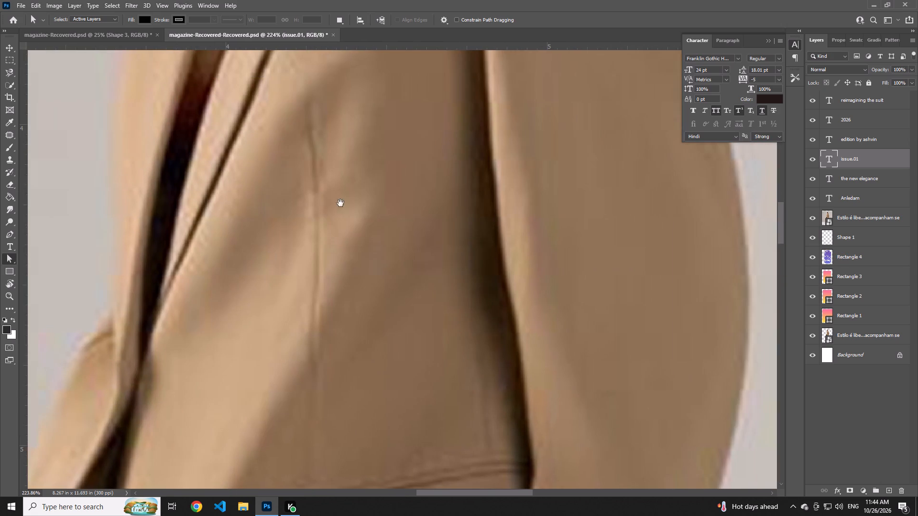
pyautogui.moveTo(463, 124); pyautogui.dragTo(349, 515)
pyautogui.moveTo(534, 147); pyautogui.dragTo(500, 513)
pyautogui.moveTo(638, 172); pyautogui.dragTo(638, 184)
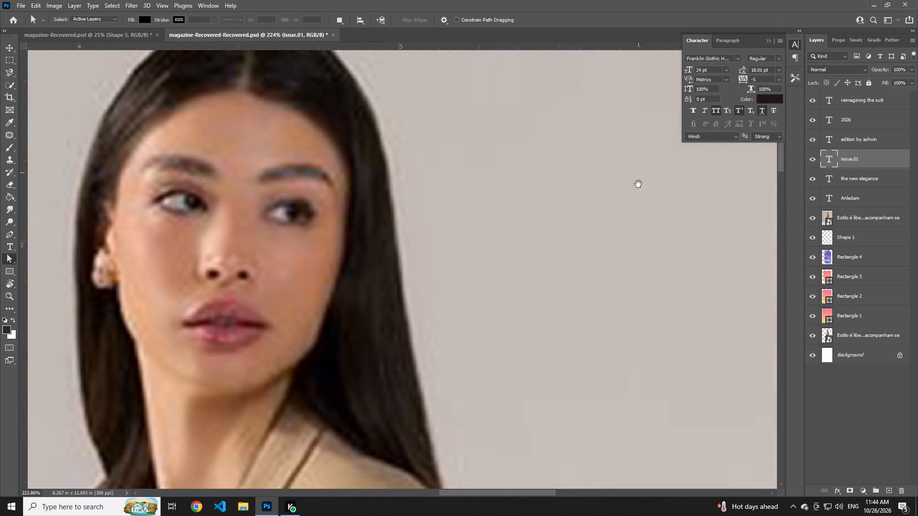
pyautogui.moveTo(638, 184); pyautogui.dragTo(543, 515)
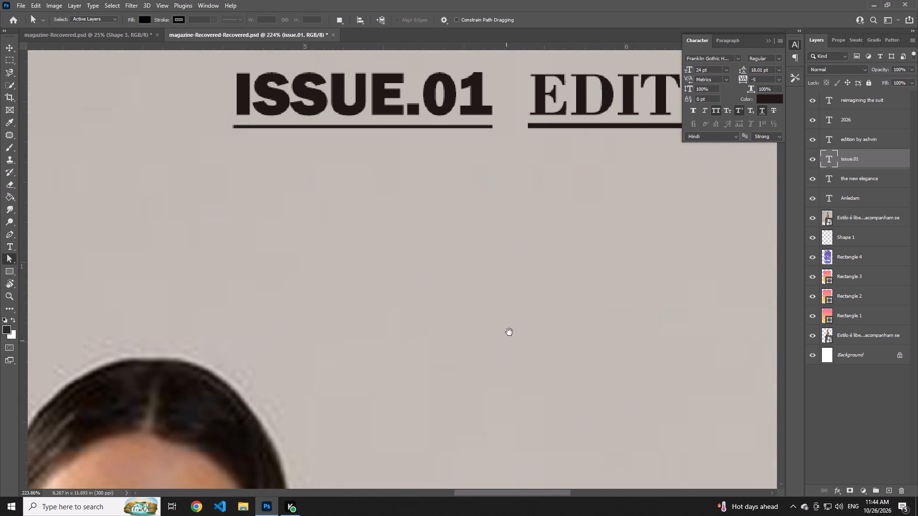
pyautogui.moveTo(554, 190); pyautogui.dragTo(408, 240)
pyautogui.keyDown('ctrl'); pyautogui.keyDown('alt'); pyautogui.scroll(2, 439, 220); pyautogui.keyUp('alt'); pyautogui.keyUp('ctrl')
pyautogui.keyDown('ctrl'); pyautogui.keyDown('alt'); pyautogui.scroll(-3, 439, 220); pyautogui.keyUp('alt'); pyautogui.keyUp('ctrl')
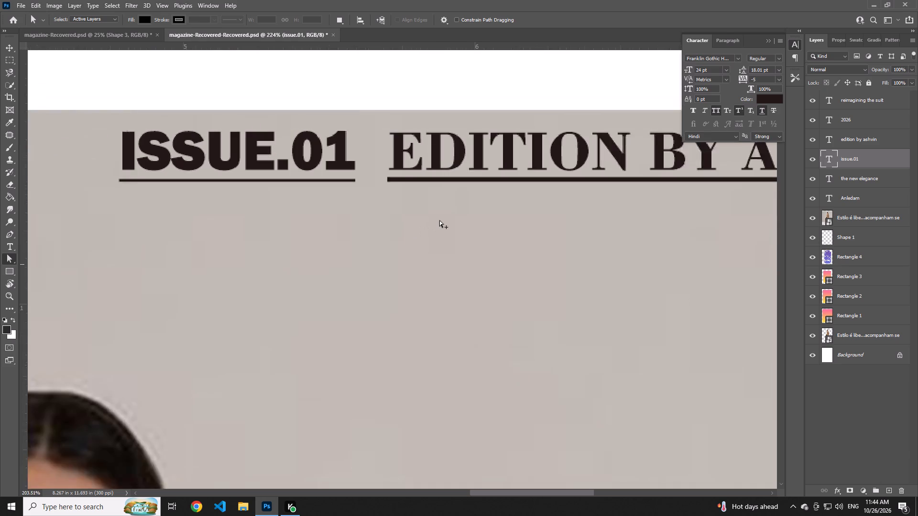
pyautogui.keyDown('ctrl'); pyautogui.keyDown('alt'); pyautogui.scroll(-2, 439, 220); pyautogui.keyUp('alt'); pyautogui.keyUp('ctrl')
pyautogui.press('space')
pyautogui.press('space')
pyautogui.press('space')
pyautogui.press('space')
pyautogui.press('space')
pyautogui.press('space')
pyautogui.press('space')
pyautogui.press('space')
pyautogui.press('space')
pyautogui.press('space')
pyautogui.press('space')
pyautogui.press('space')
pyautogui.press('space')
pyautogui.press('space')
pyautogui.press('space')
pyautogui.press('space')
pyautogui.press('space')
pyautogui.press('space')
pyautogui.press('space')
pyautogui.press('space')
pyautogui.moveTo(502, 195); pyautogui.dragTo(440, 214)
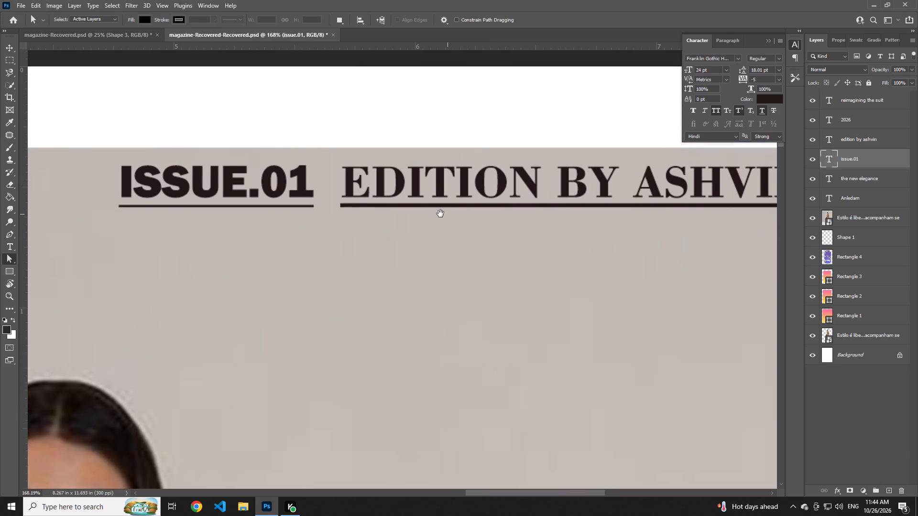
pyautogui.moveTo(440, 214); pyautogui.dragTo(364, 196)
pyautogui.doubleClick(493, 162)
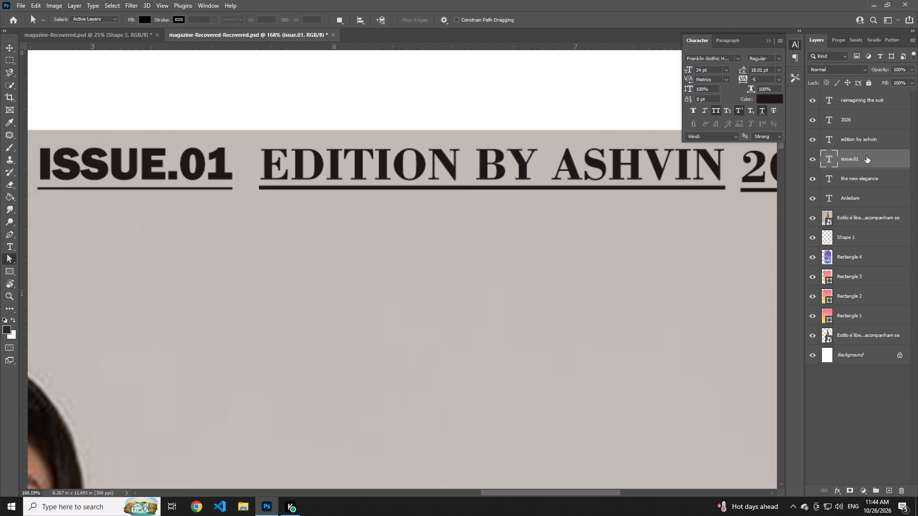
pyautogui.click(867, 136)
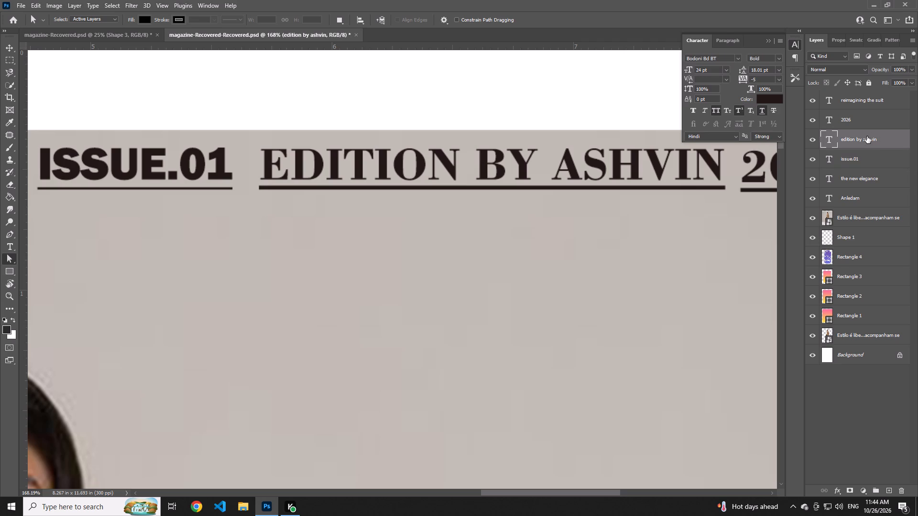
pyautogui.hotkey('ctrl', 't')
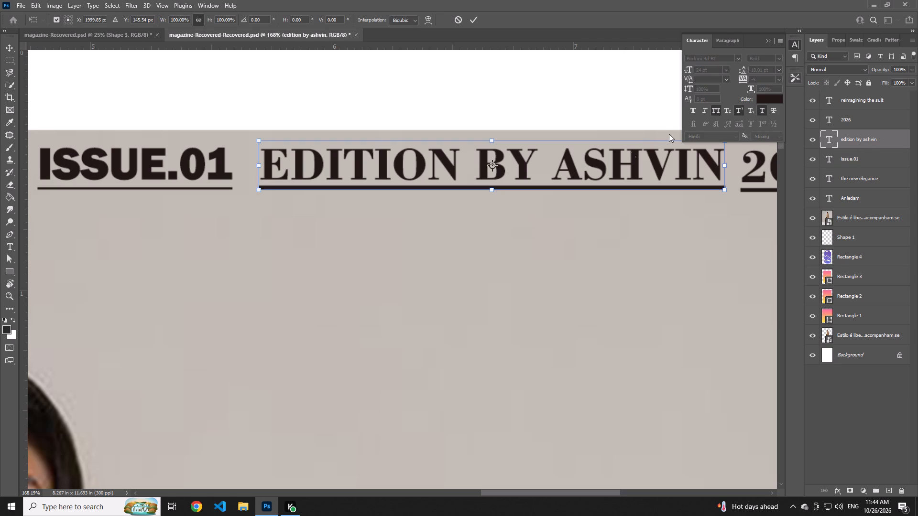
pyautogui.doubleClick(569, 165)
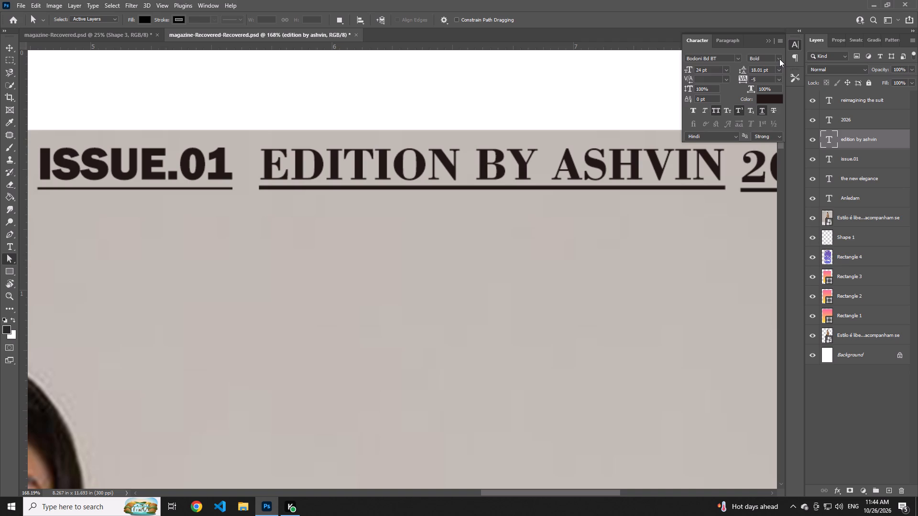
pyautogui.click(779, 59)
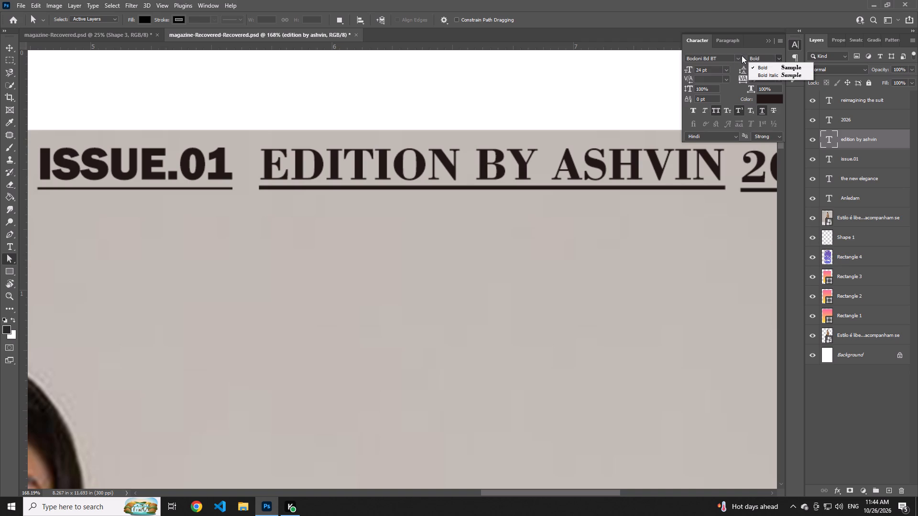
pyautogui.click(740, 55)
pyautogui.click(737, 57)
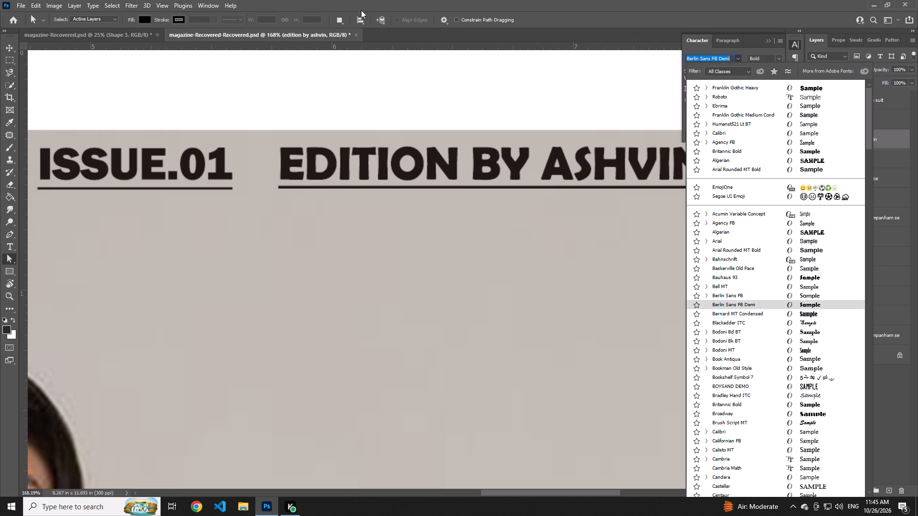
# Switch to Chrome, open the cover author's profile, search for "rnw react" and open the Red & White student portal.
pyautogui.click(194, 507)
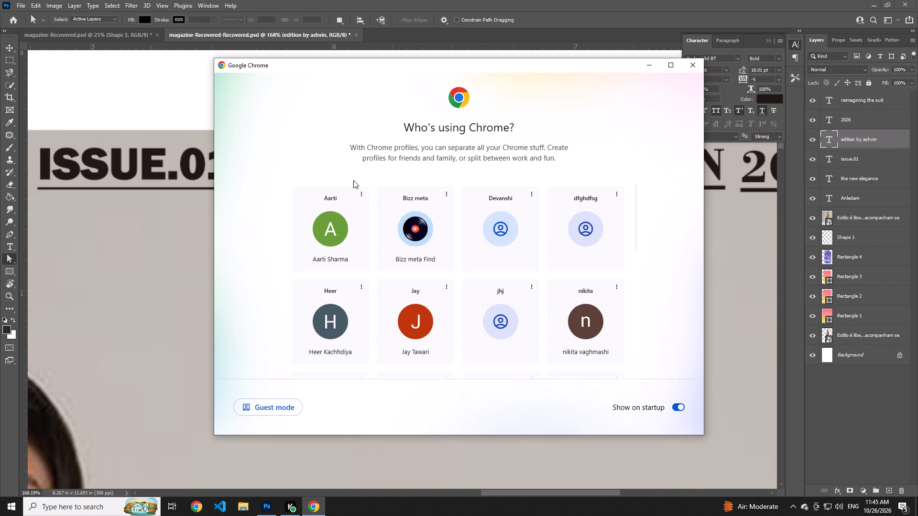
pyautogui.scroll(-16, 389, 245)
pyautogui.click(341, 333)
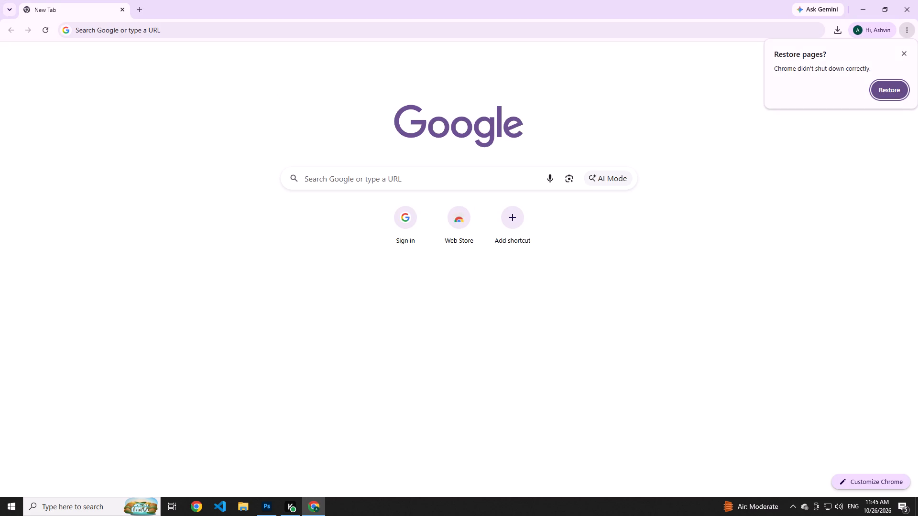
pyautogui.click(376, 182)
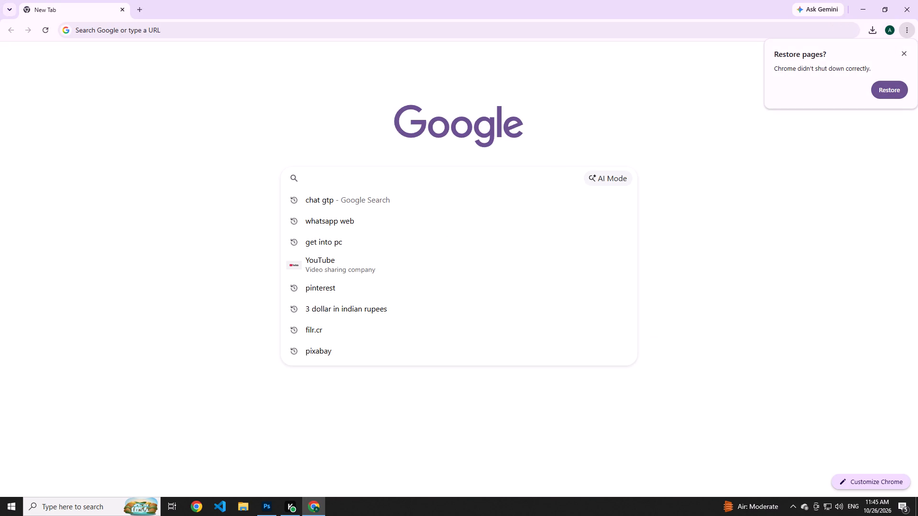
pyautogui.write('rnw')
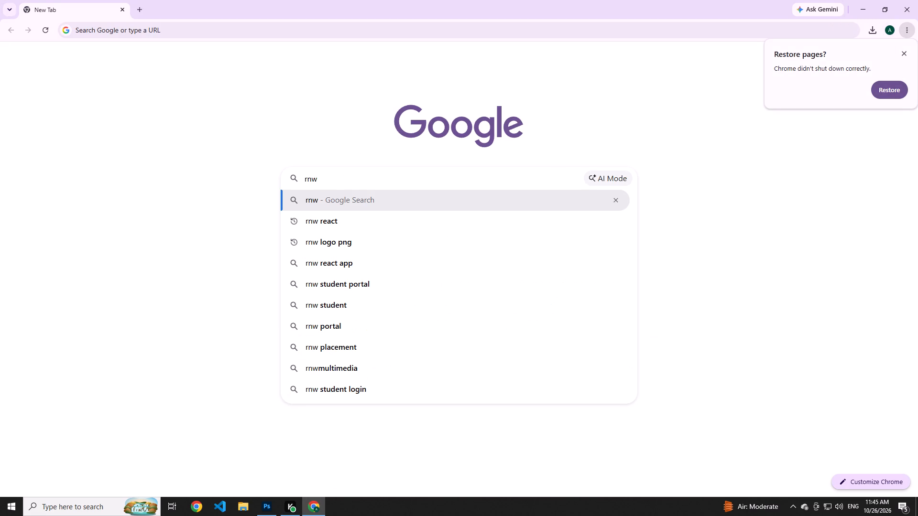
pyautogui.click(331, 223)
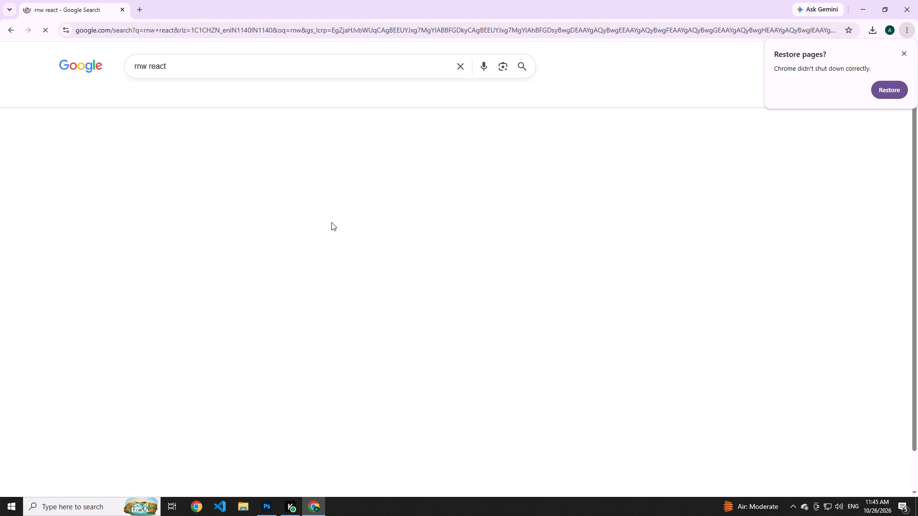
pyautogui.click(150, 158)
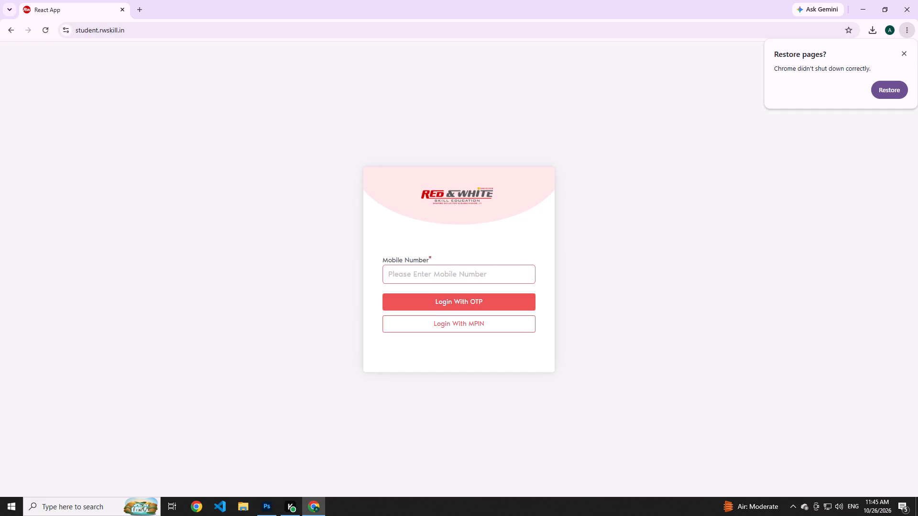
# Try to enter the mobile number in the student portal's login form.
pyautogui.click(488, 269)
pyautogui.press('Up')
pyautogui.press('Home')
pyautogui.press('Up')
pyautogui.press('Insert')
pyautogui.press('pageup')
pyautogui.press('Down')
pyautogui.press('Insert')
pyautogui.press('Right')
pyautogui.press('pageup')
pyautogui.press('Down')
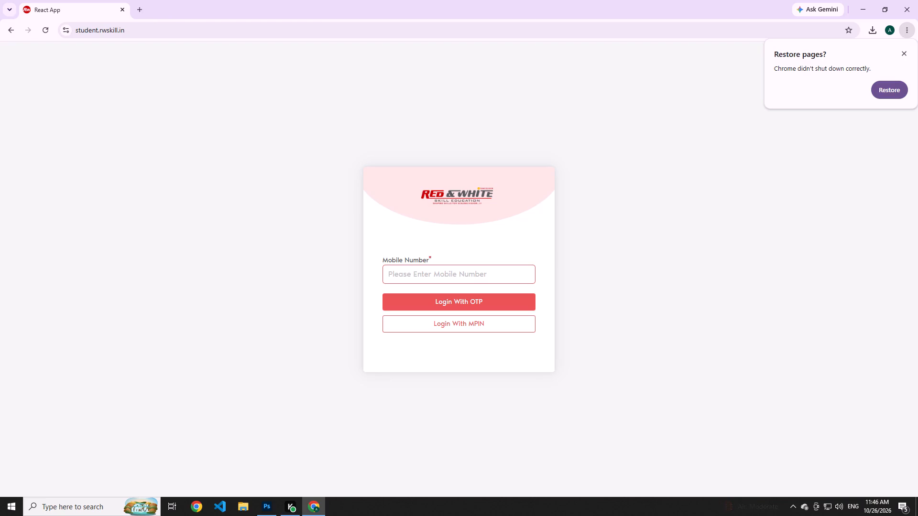
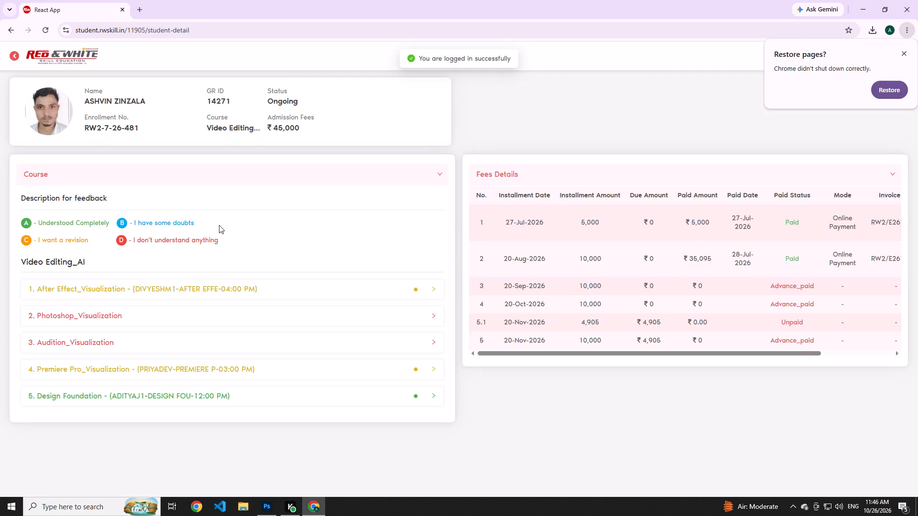
# Expand the After Effect_Visualization course and review its topics, dates and feedback marks through the final project and exam entries.
pyautogui.click(431, 296)
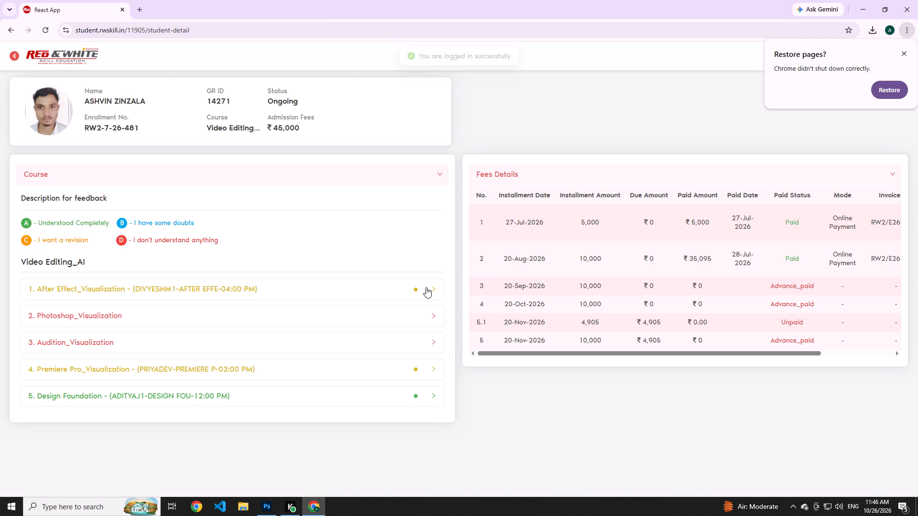
pyautogui.click(432, 289)
pyautogui.scroll(-3, 408, 312)
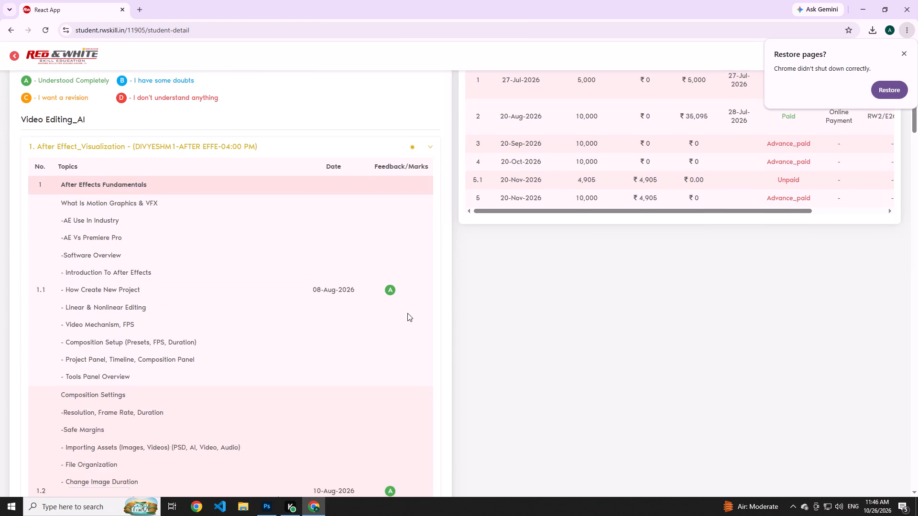
pyautogui.scroll(-3, 407, 313)
pyautogui.scroll(2, 407, 313)
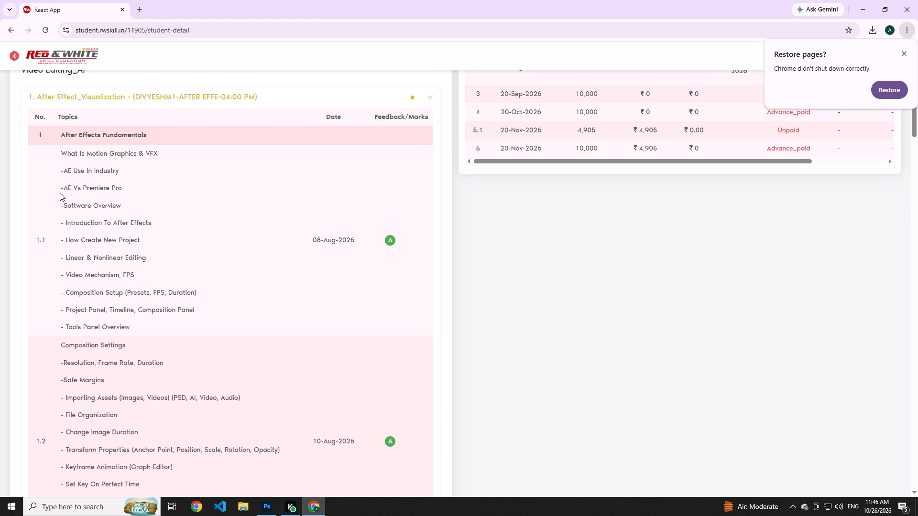
pyautogui.scroll(-20, 132, 194)
pyautogui.scroll(-2, 132, 194)
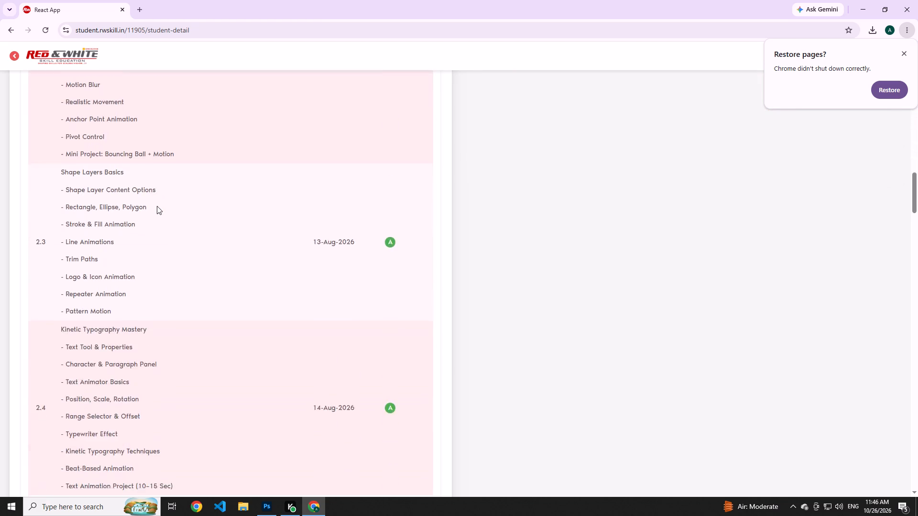
pyautogui.scroll(-20, 157, 206)
pyautogui.scroll(-19, 157, 206)
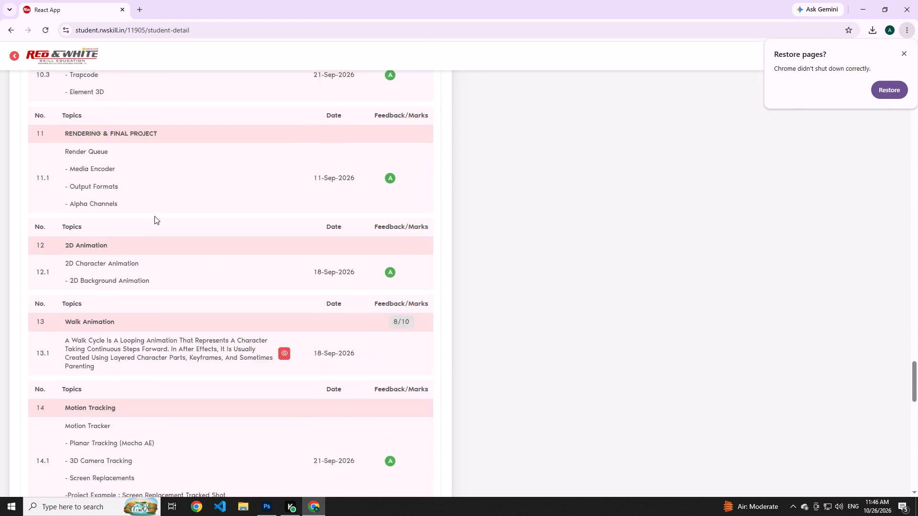
pyautogui.scroll(-12, 154, 216)
pyautogui.scroll(1, 146, 234)
pyautogui.scroll(-18, 146, 234)
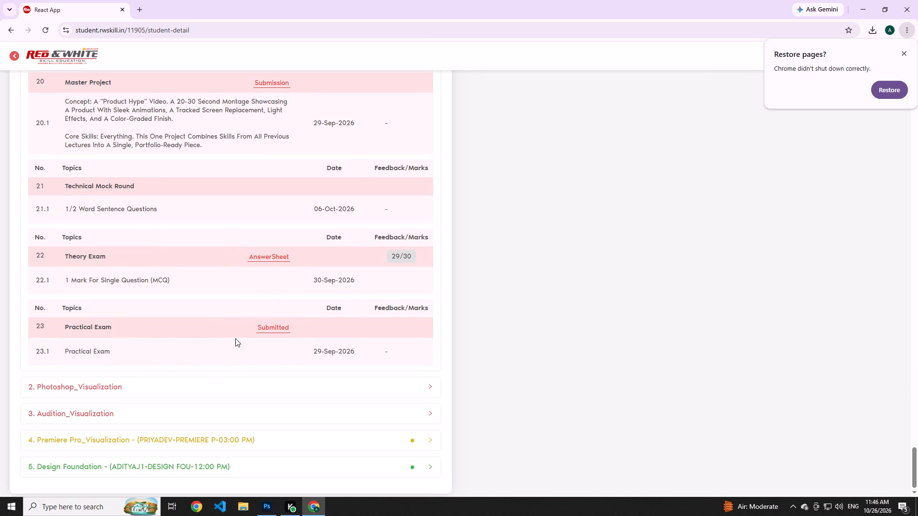
pyautogui.scroll(4, 303, 266)
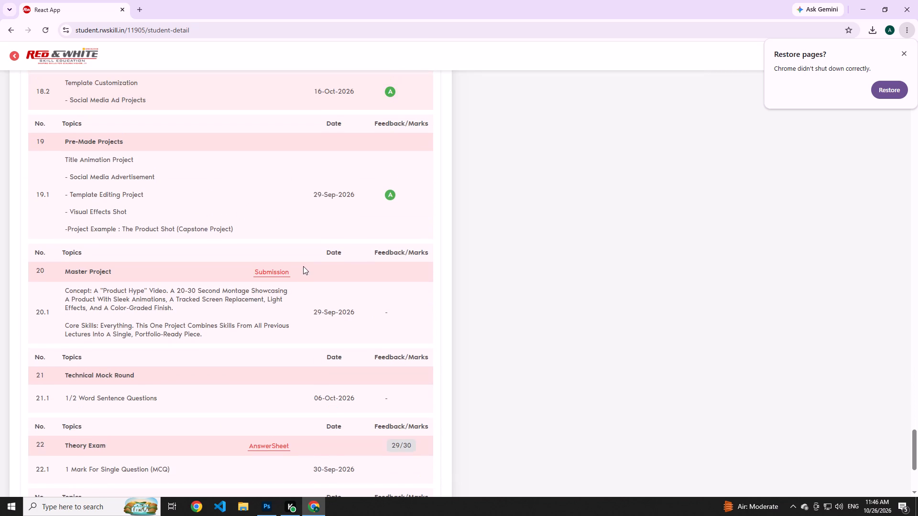
pyautogui.scroll(3, 303, 266)
pyautogui.scroll(-2, 303, 266)
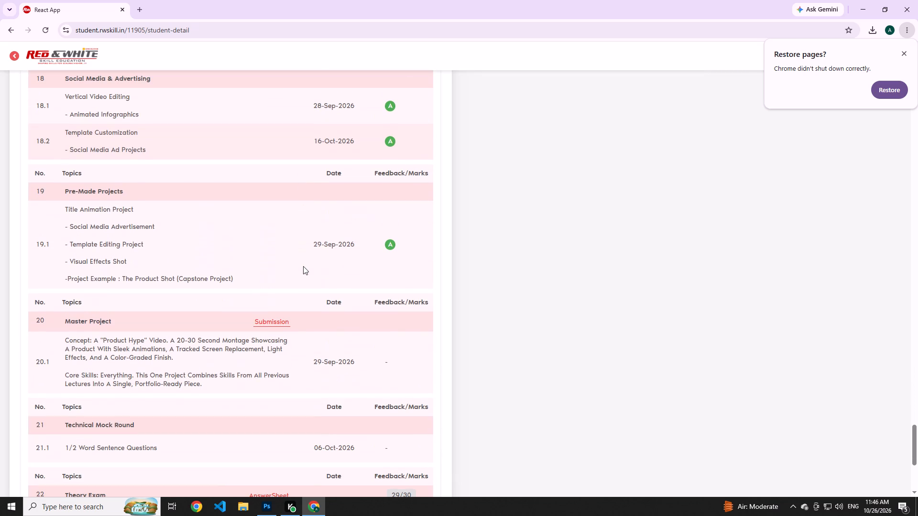